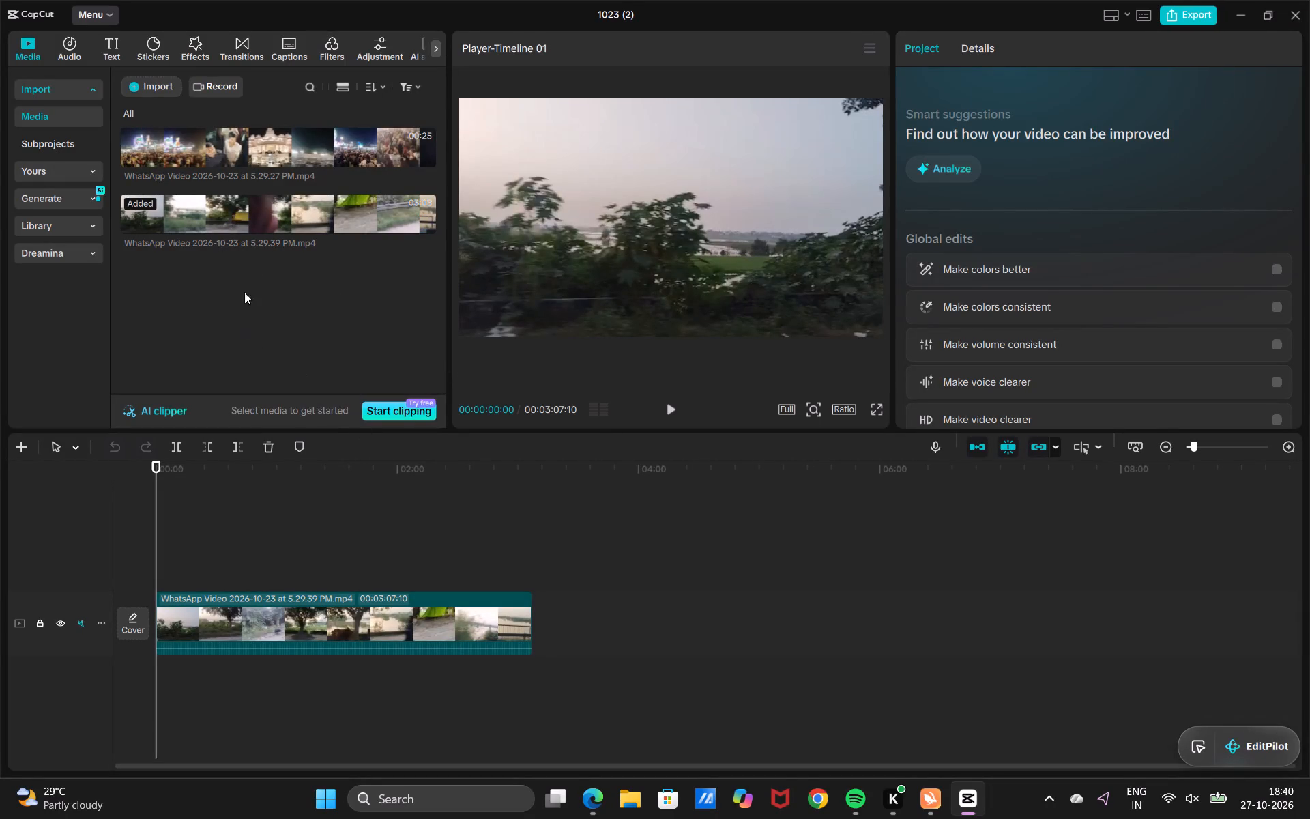
Preview the timeline clip from the beginning and pause playback at about 9 seconds.
click(257, 235)
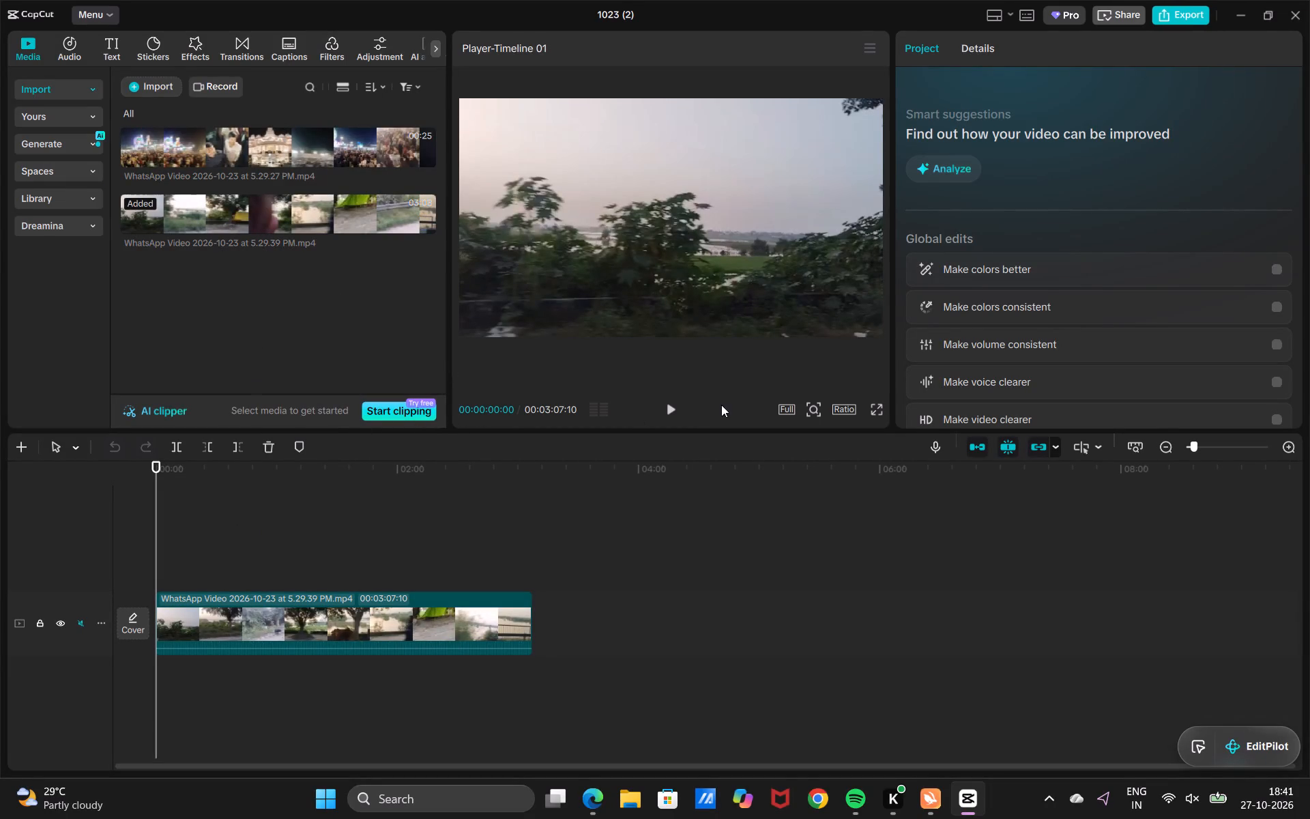
click(673, 408)
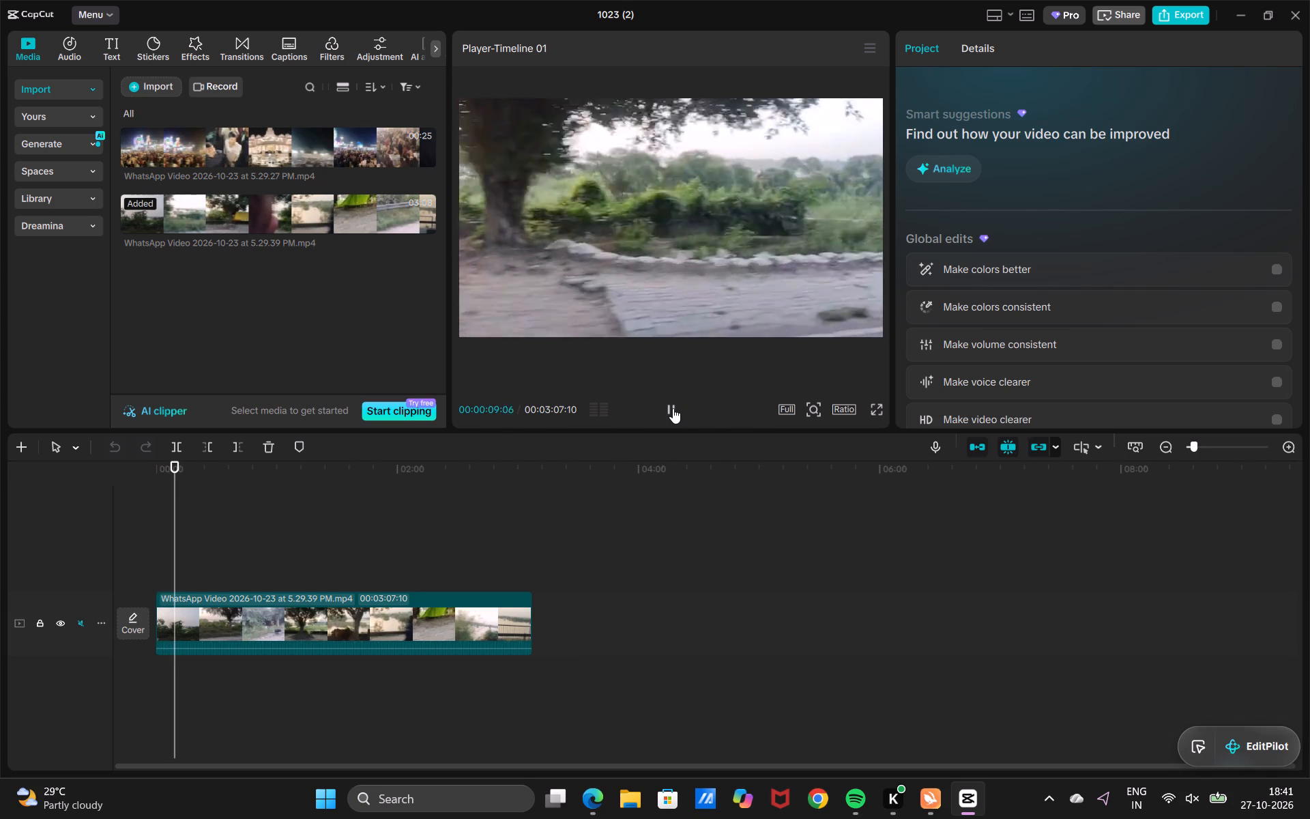
click(673, 408)
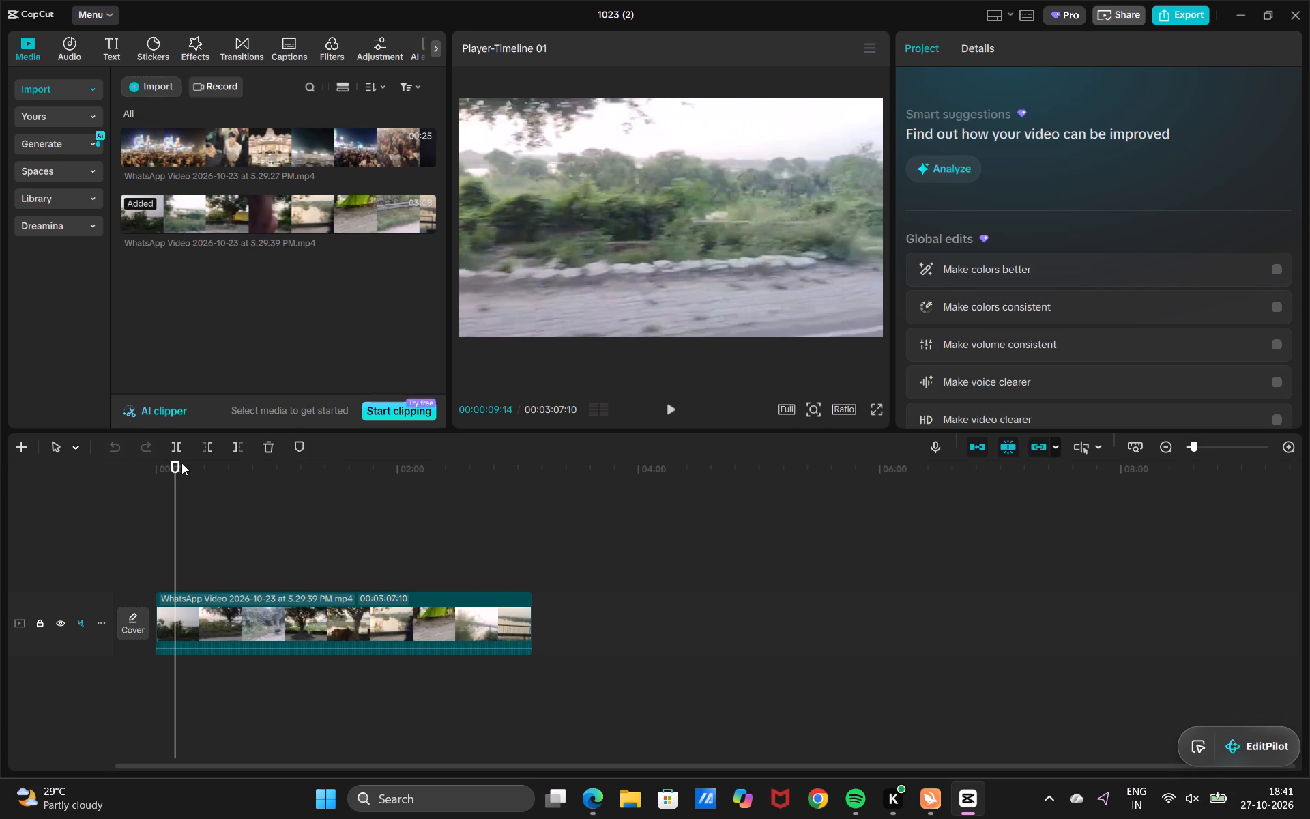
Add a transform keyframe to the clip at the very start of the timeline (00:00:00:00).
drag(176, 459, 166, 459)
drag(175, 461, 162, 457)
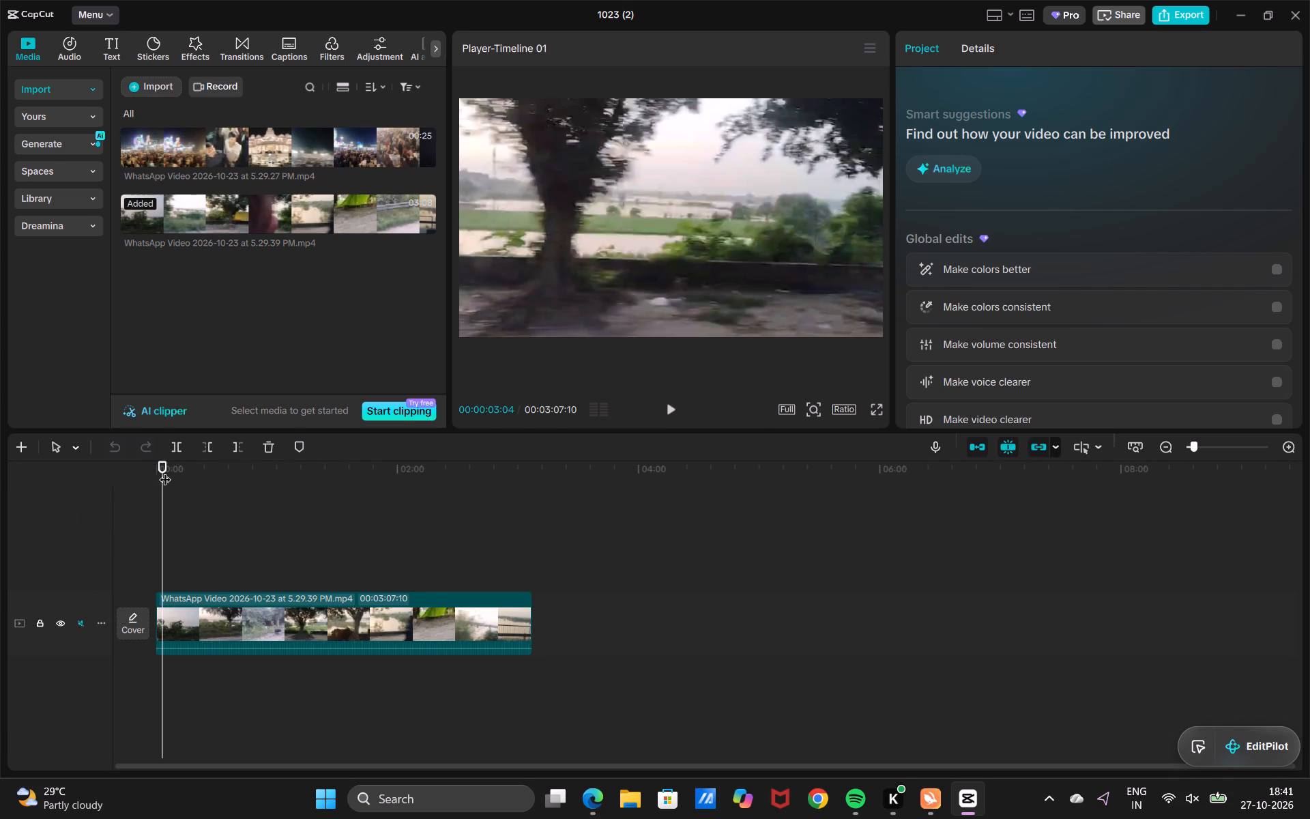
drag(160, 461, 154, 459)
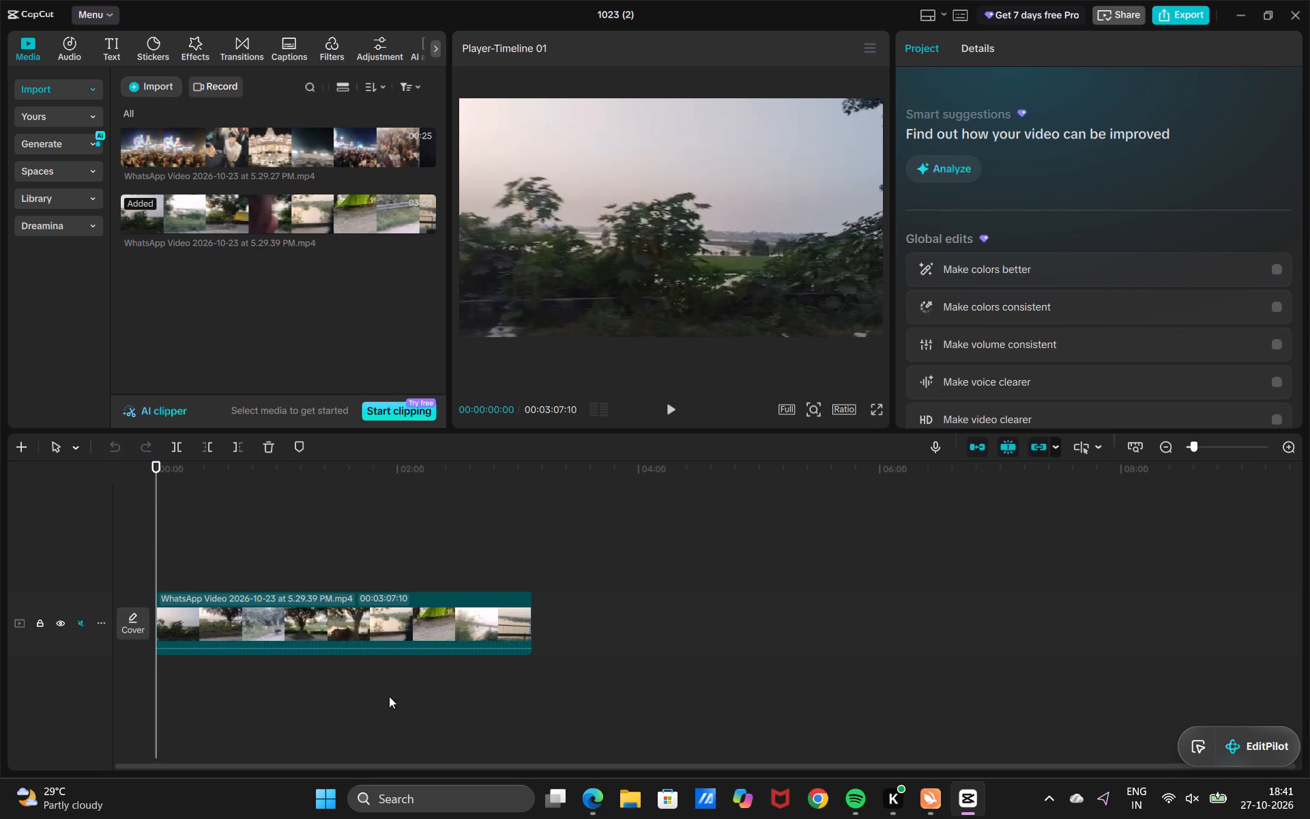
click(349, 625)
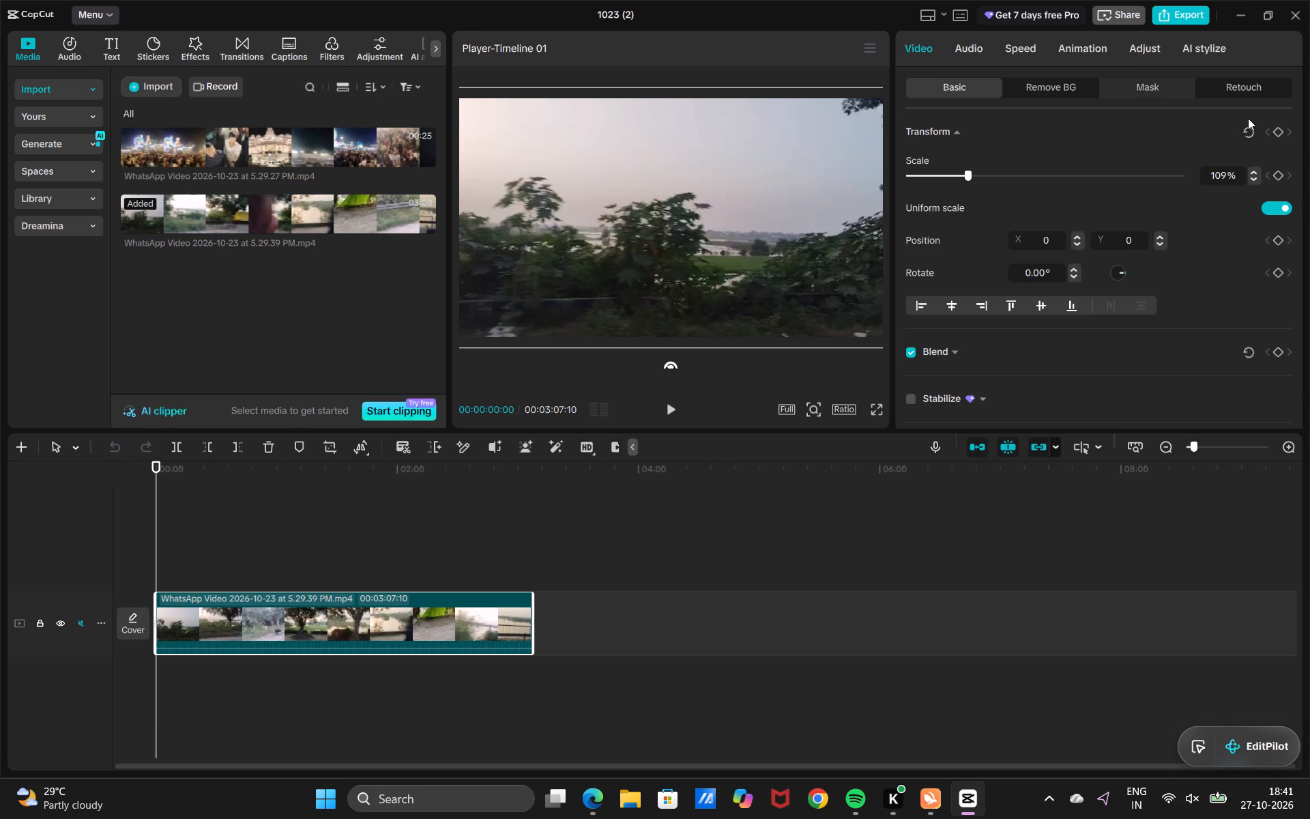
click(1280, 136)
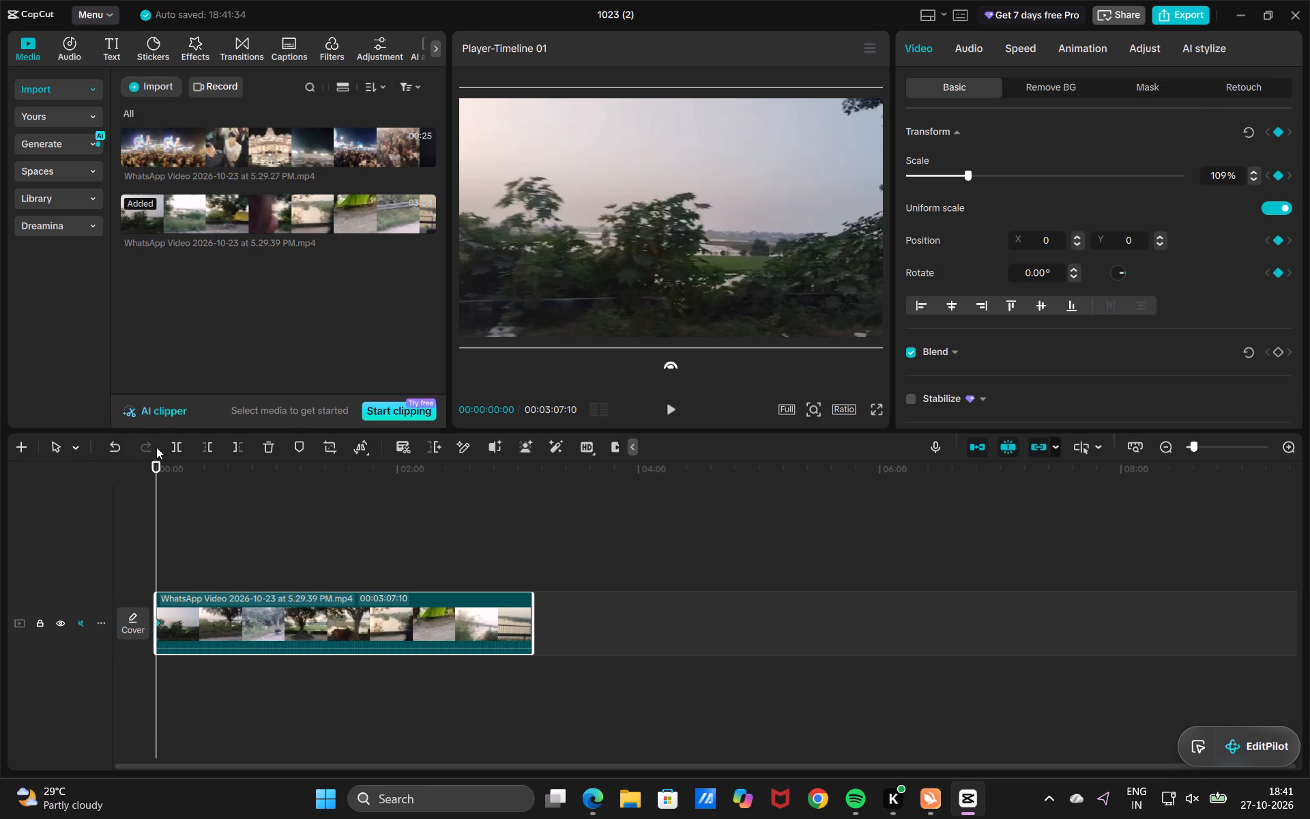
Move the clip out of the frame past the preview's left edge, to about X -4018, Y -101.
drag(650, 270, 609, 272)
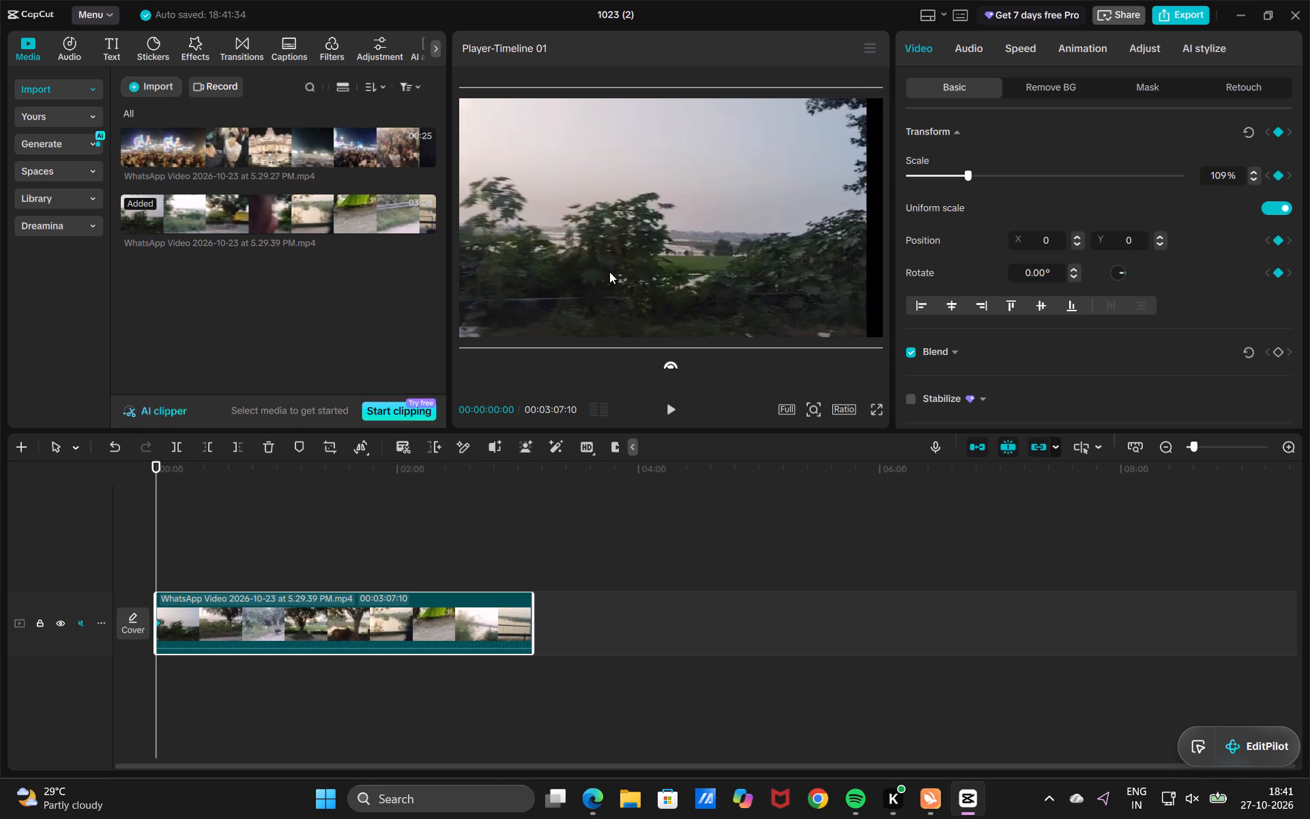
drag(609, 272, 424, 272)
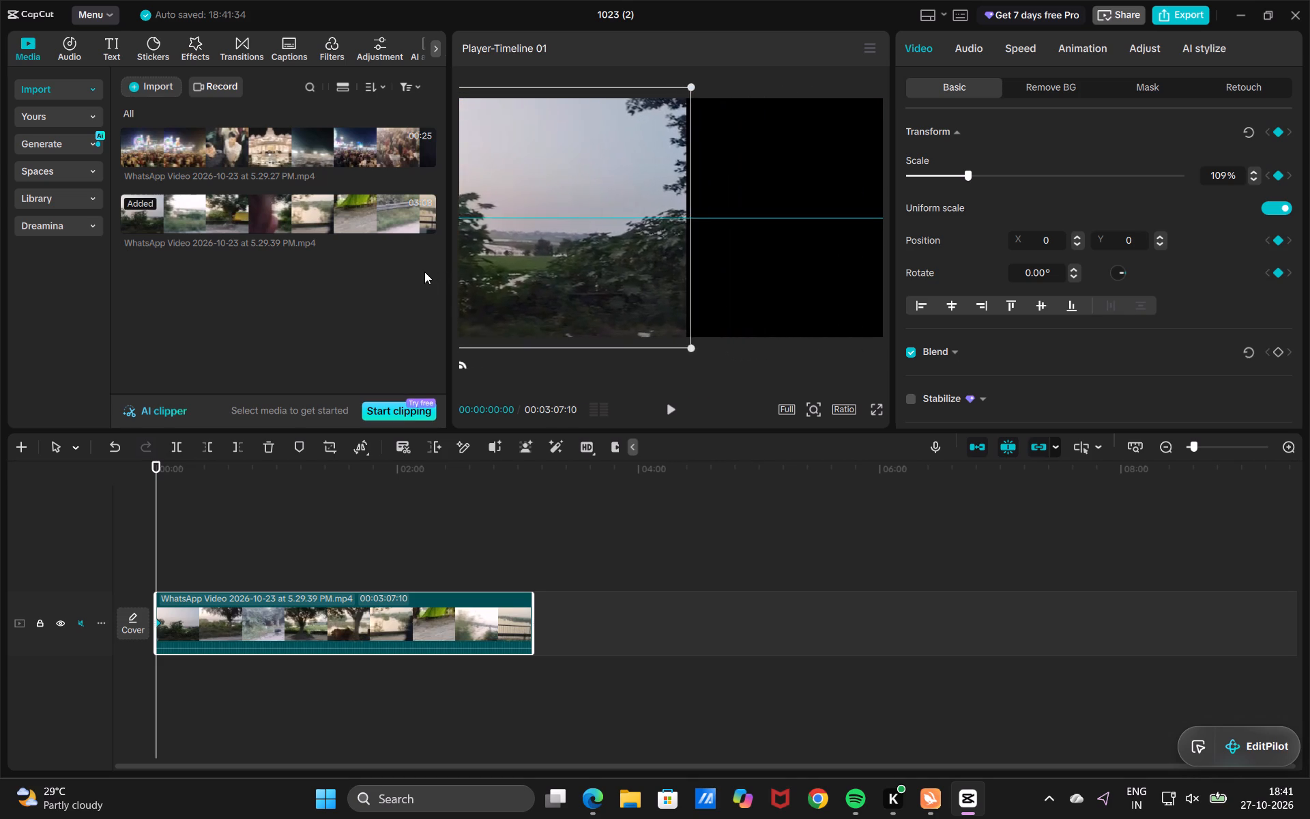
drag(424, 272, 175, 278)
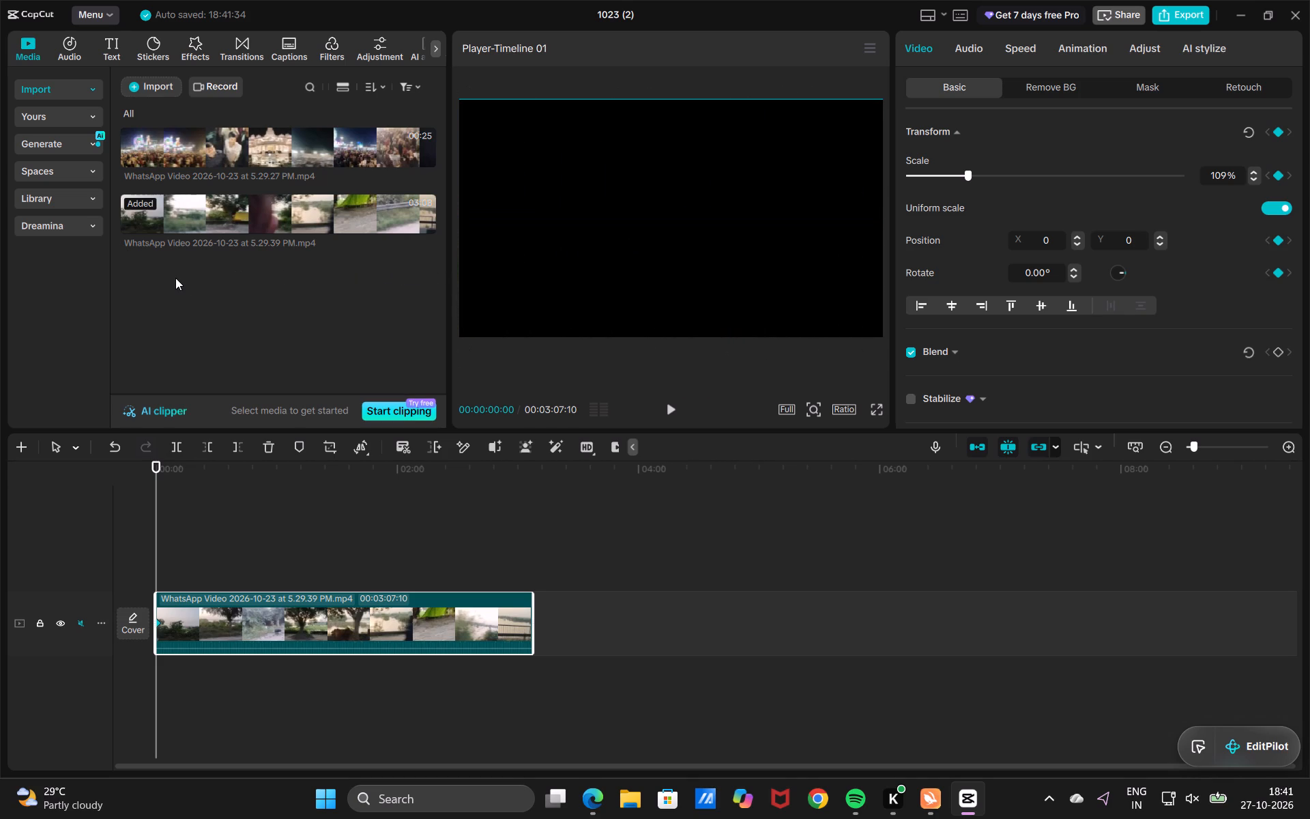
drag(175, 278, 212, 279)
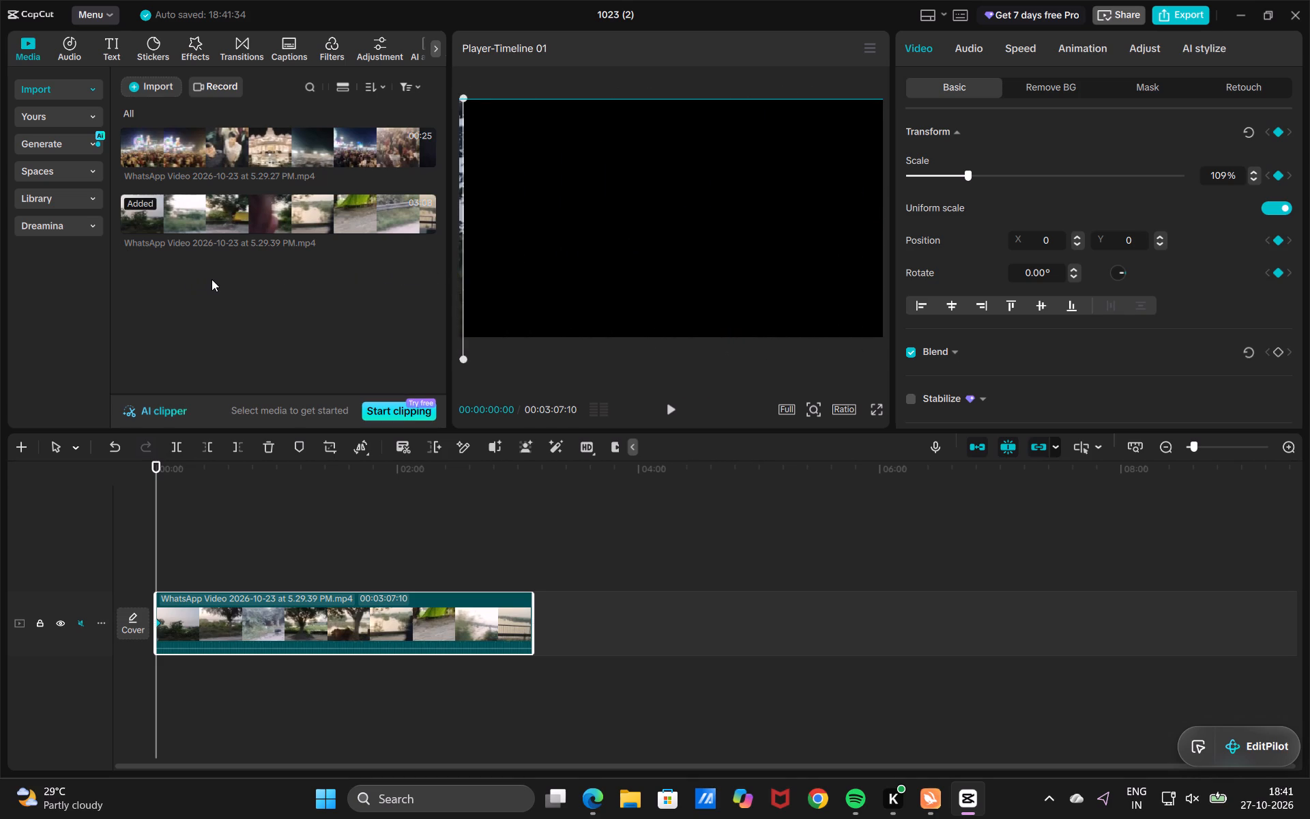
drag(212, 279, 211, 279)
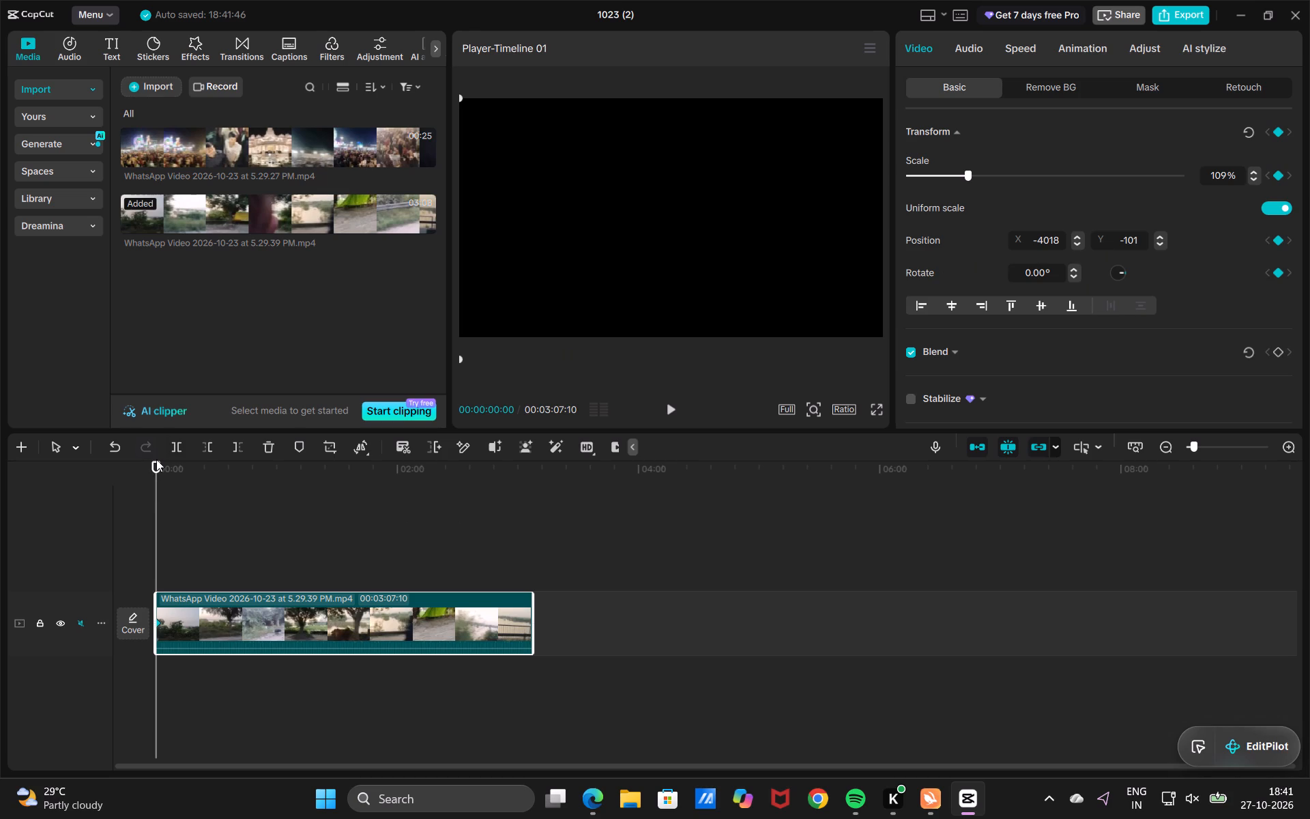
Add a second transform keyframe to the clip at about 00:00:42:15 on the timeline.
drag(156, 459, 199, 461)
drag(156, 462, 178, 461)
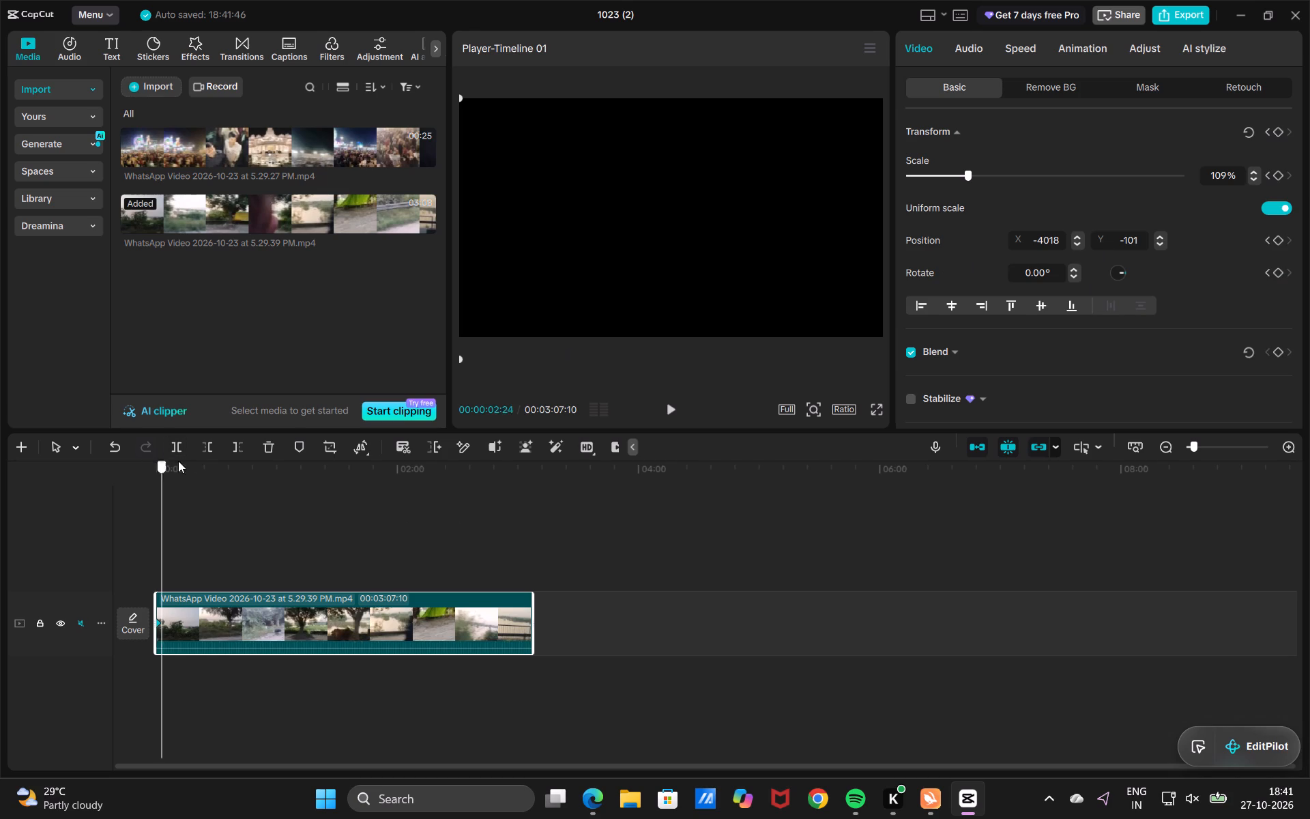
drag(178, 461, 241, 466)
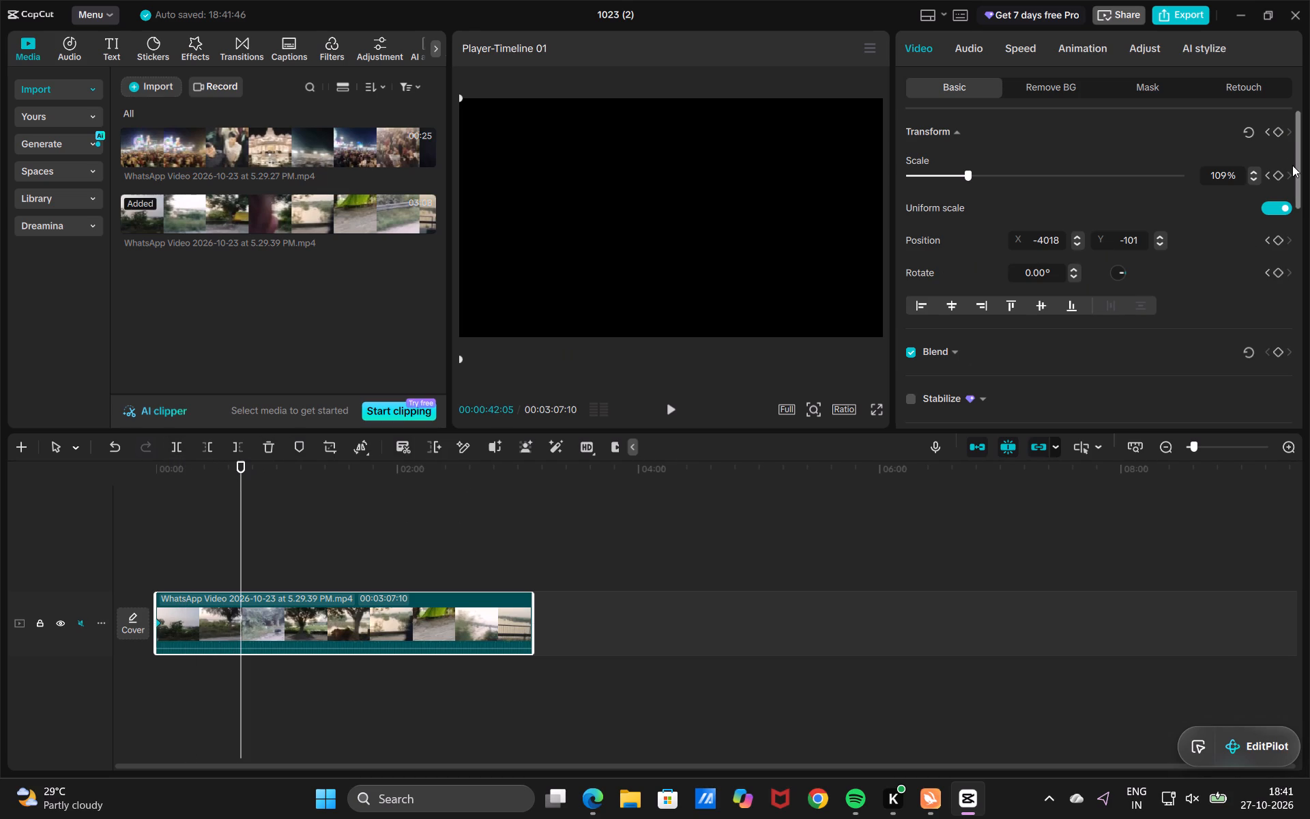
click(1273, 133)
drag(237, 459, 237, 459)
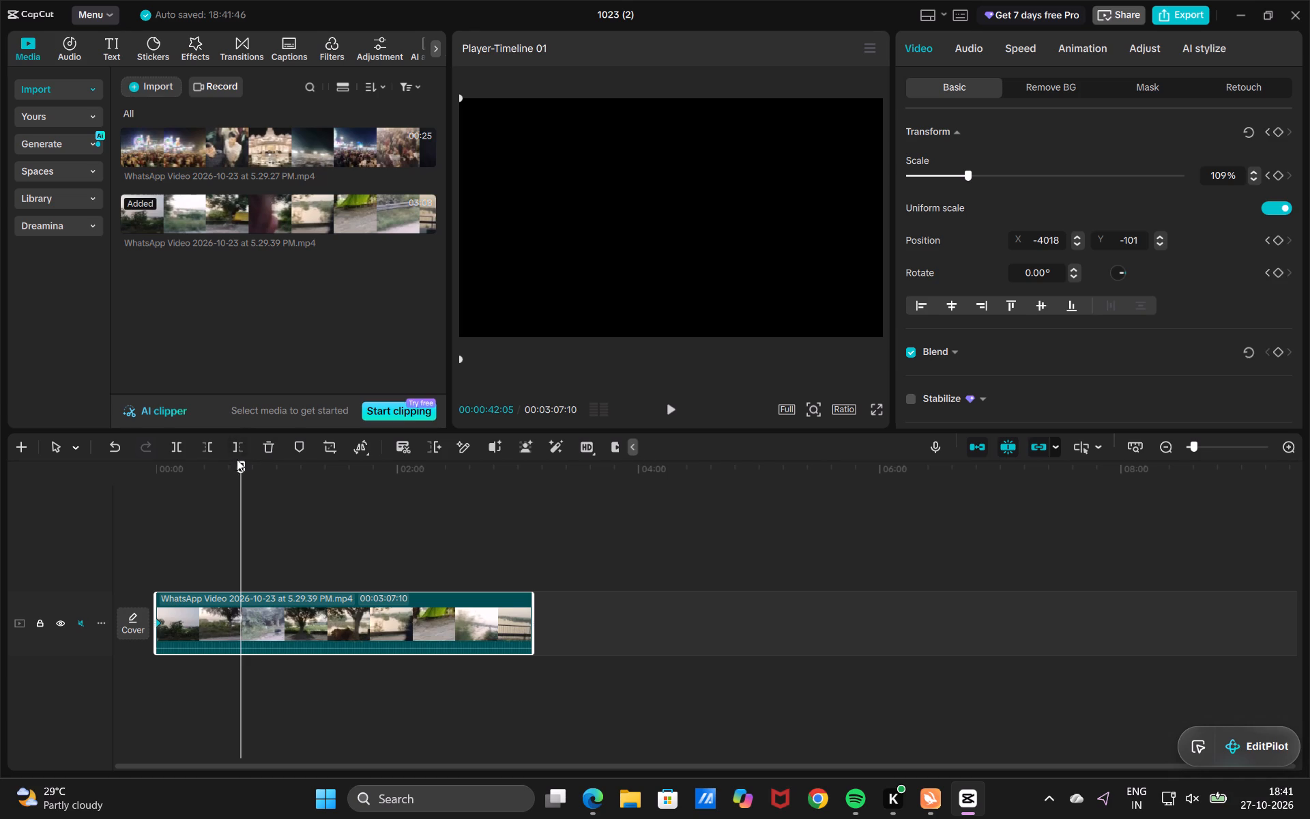
drag(237, 459, 230, 461)
click(242, 461)
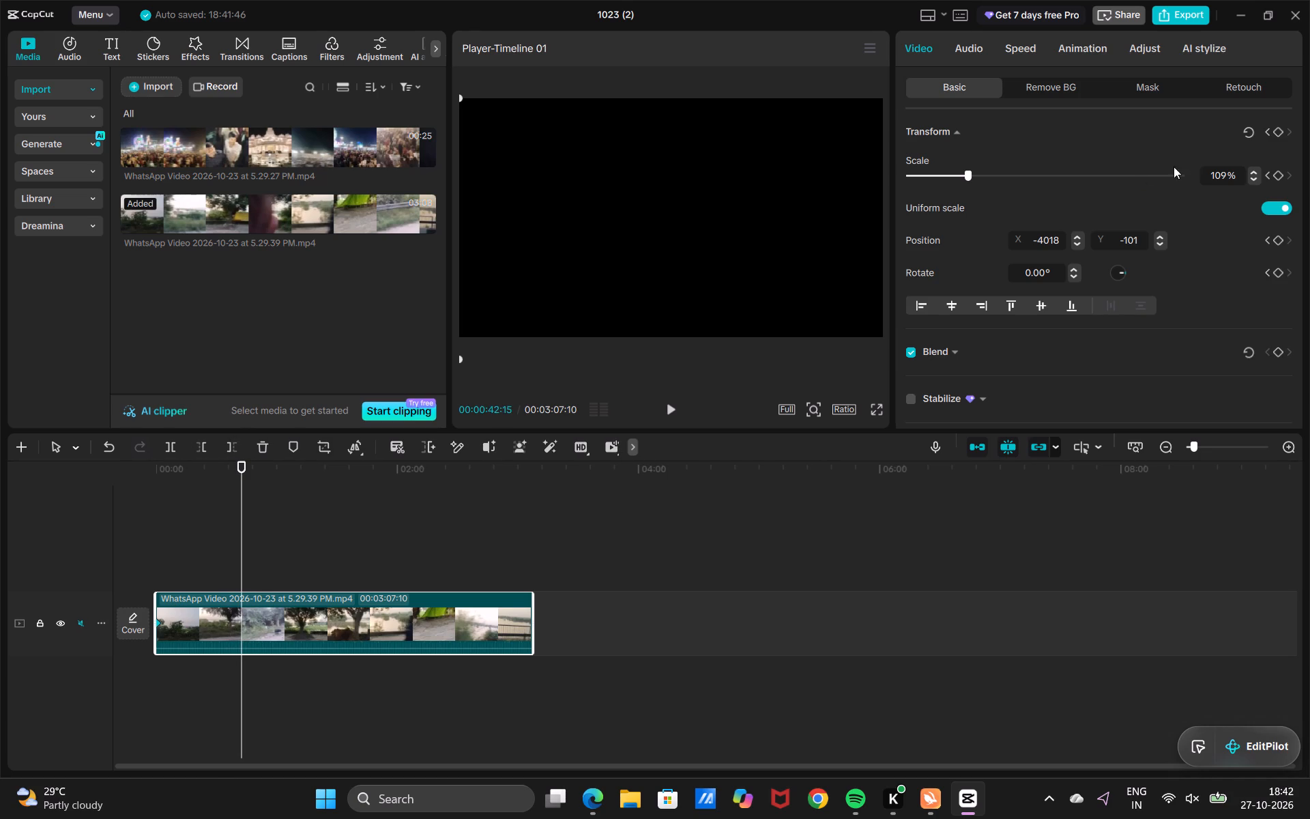
click(1274, 131)
Move the off-screen clip rightward from beyond the preview's left edge back into the frame at the 00:00:42:15 keyframe.
drag(457, 246, 502, 245)
drag(466, 237, 509, 237)
click(472, 234)
click(372, 611)
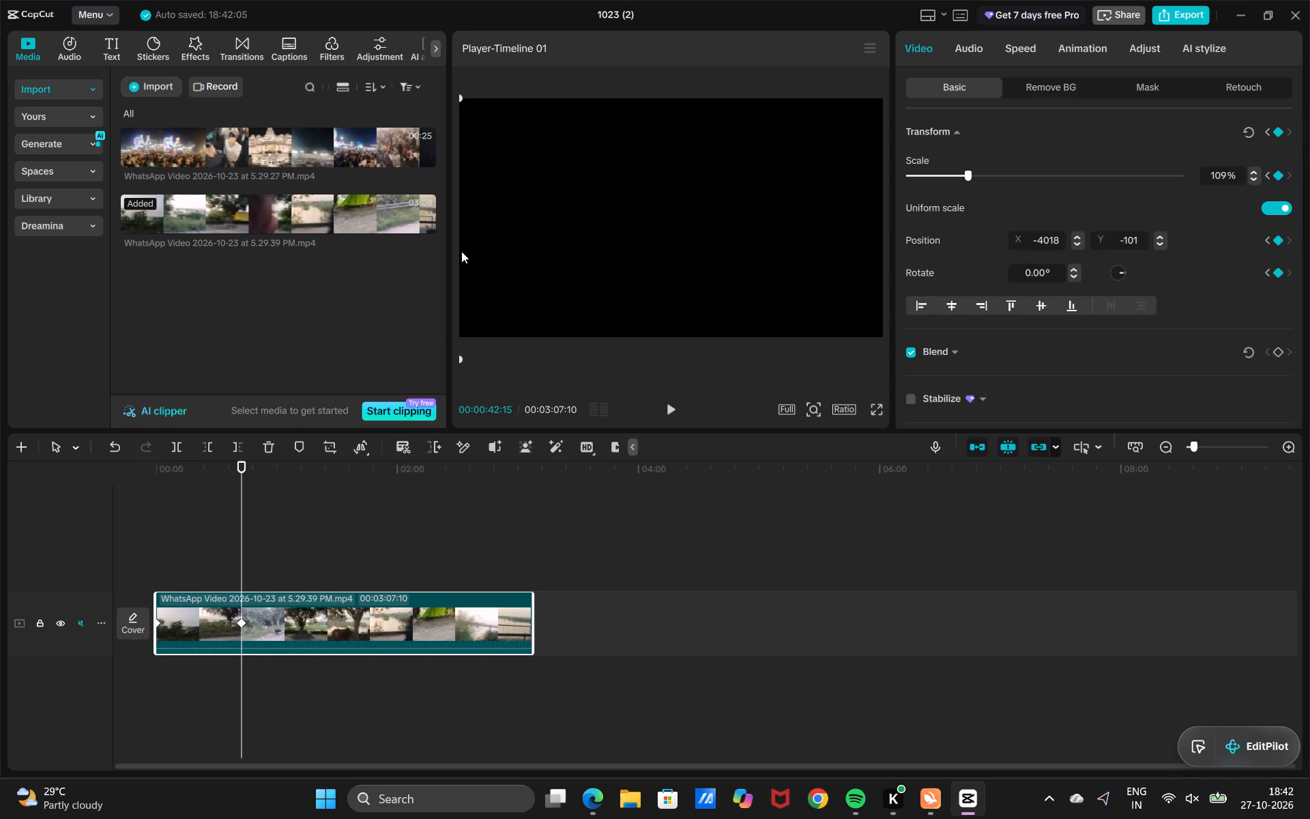
drag(460, 251, 502, 251)
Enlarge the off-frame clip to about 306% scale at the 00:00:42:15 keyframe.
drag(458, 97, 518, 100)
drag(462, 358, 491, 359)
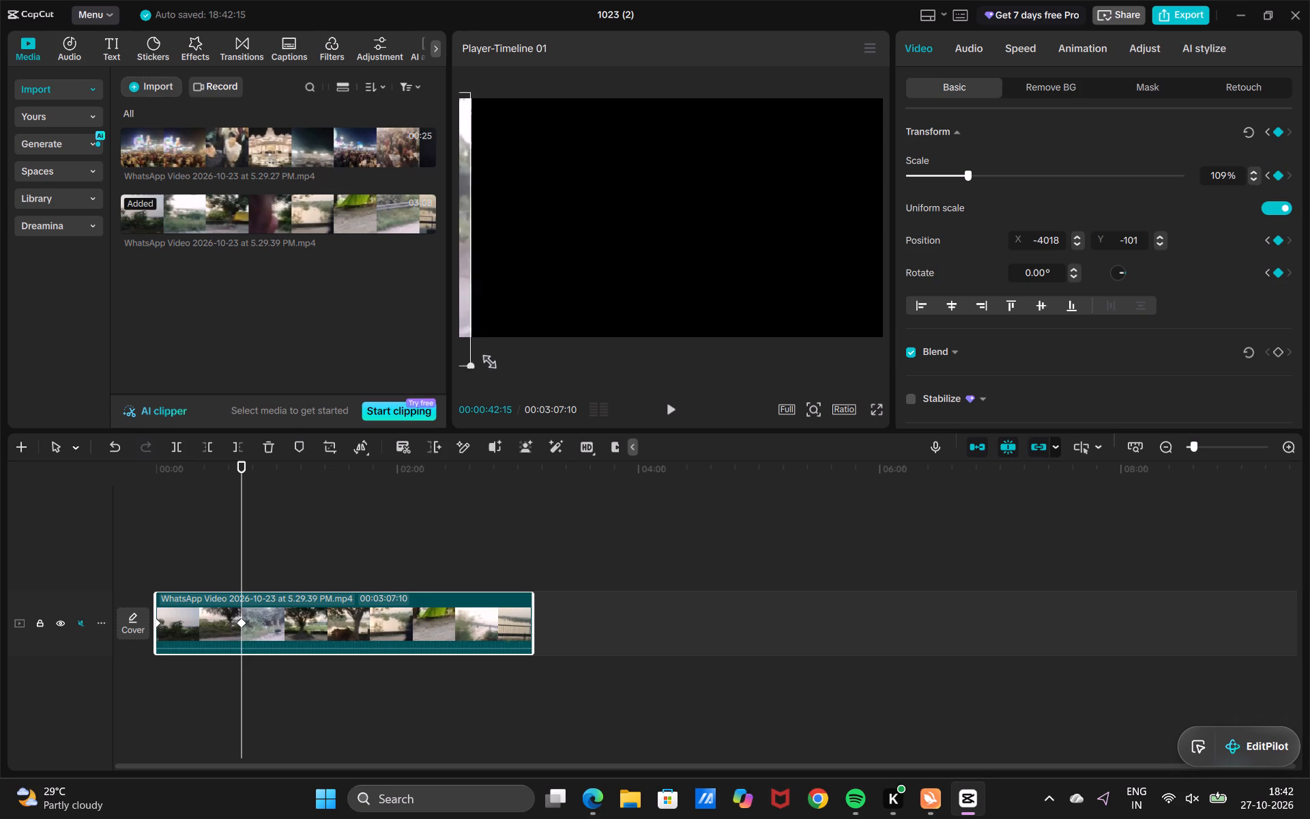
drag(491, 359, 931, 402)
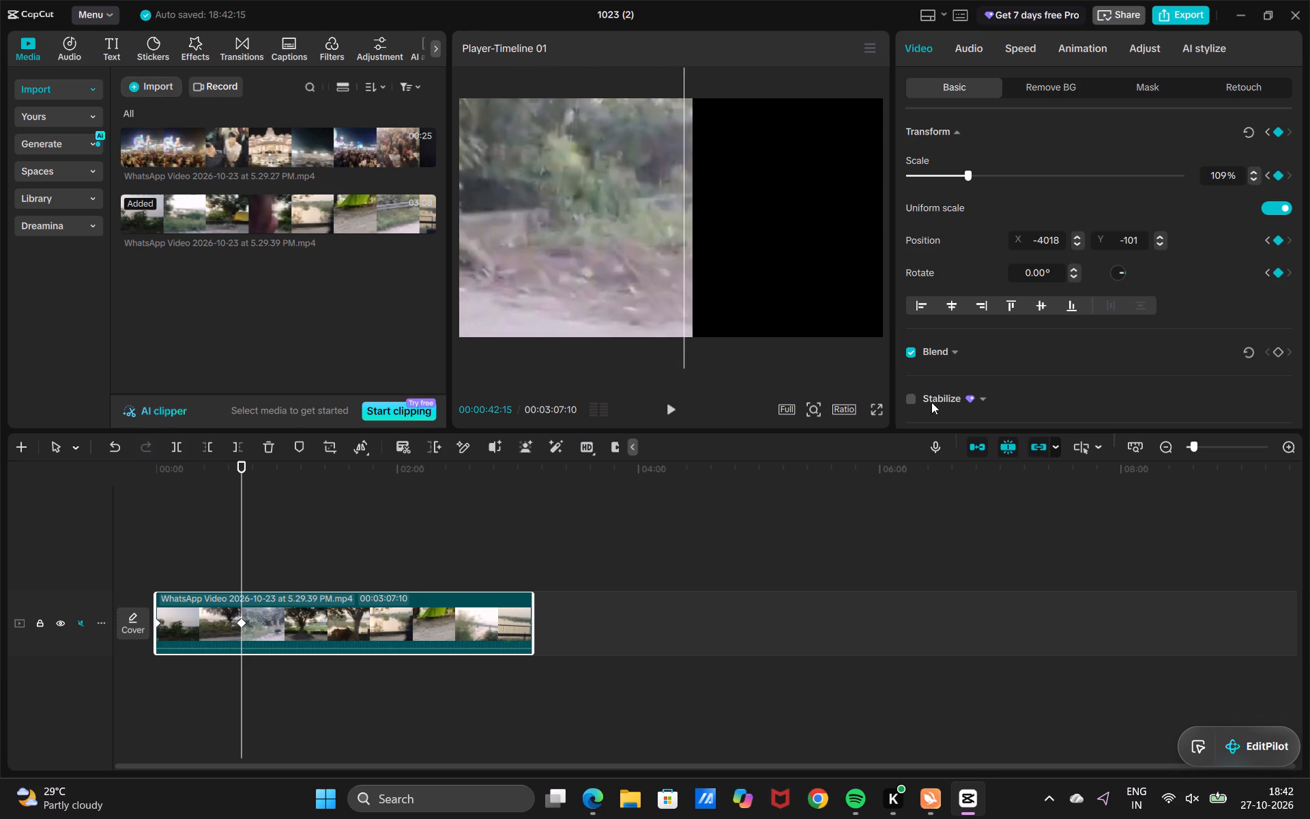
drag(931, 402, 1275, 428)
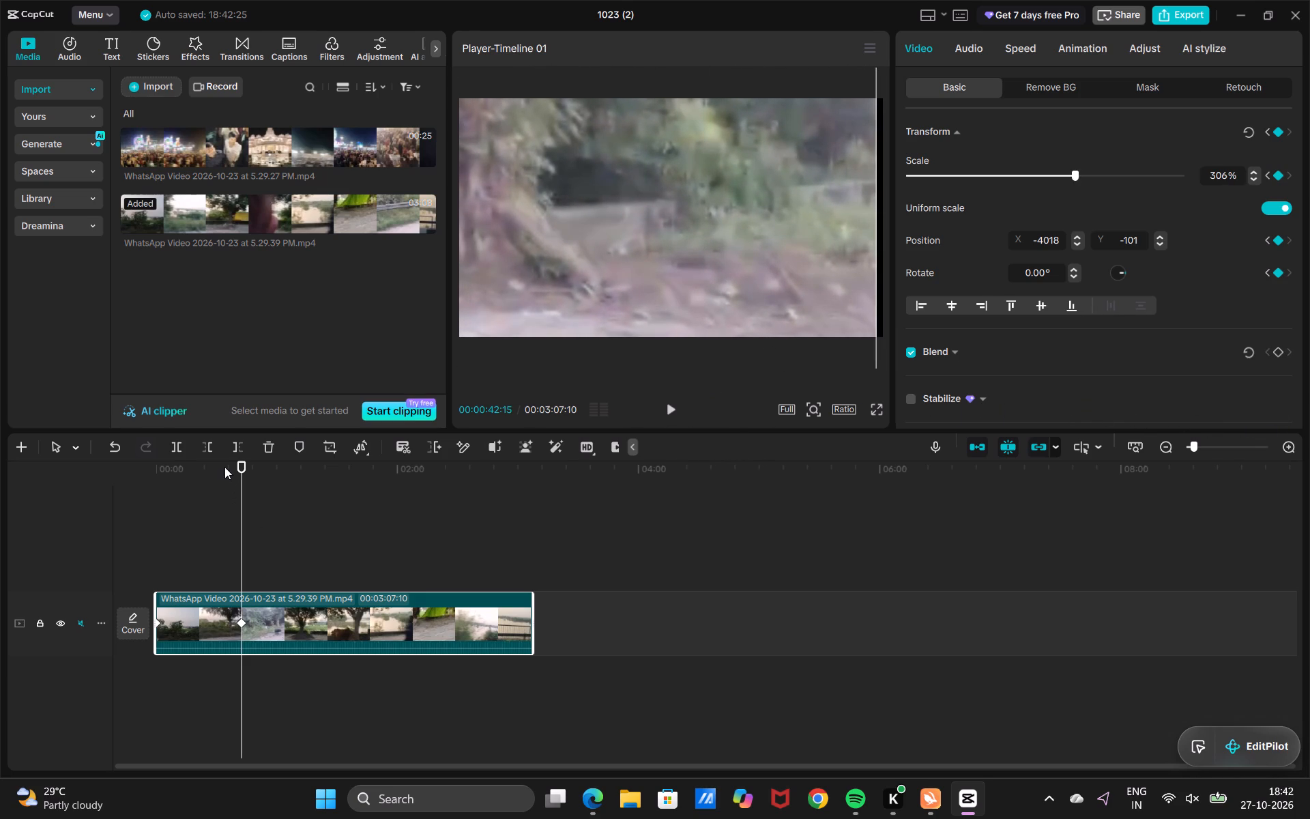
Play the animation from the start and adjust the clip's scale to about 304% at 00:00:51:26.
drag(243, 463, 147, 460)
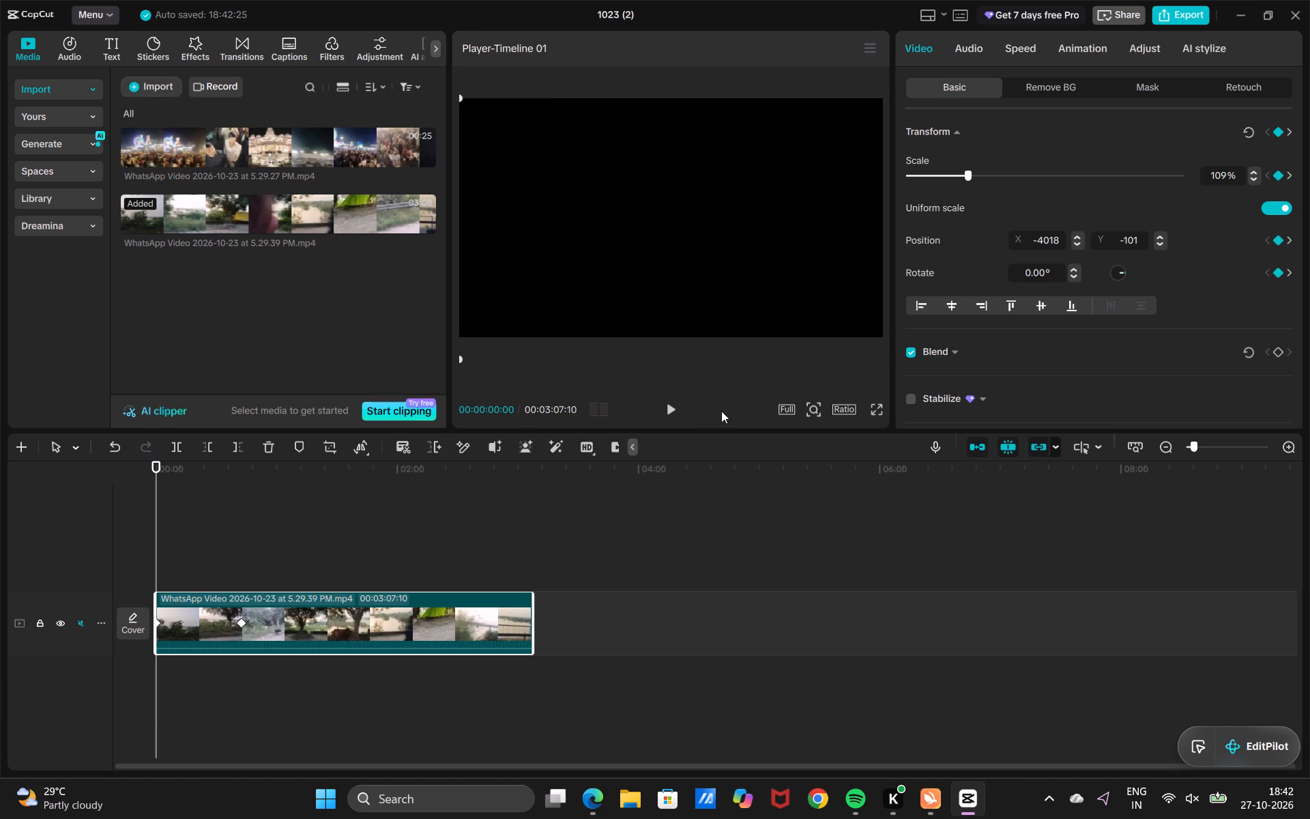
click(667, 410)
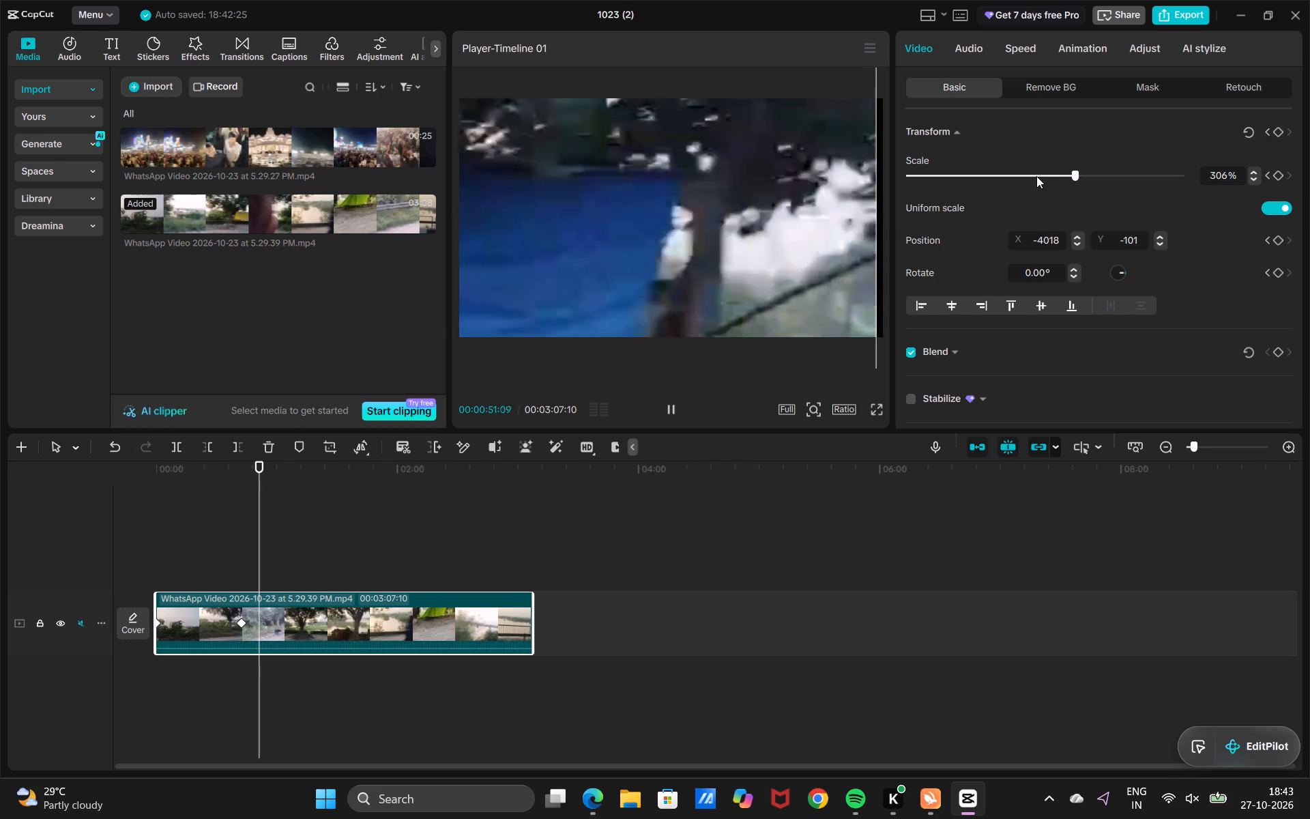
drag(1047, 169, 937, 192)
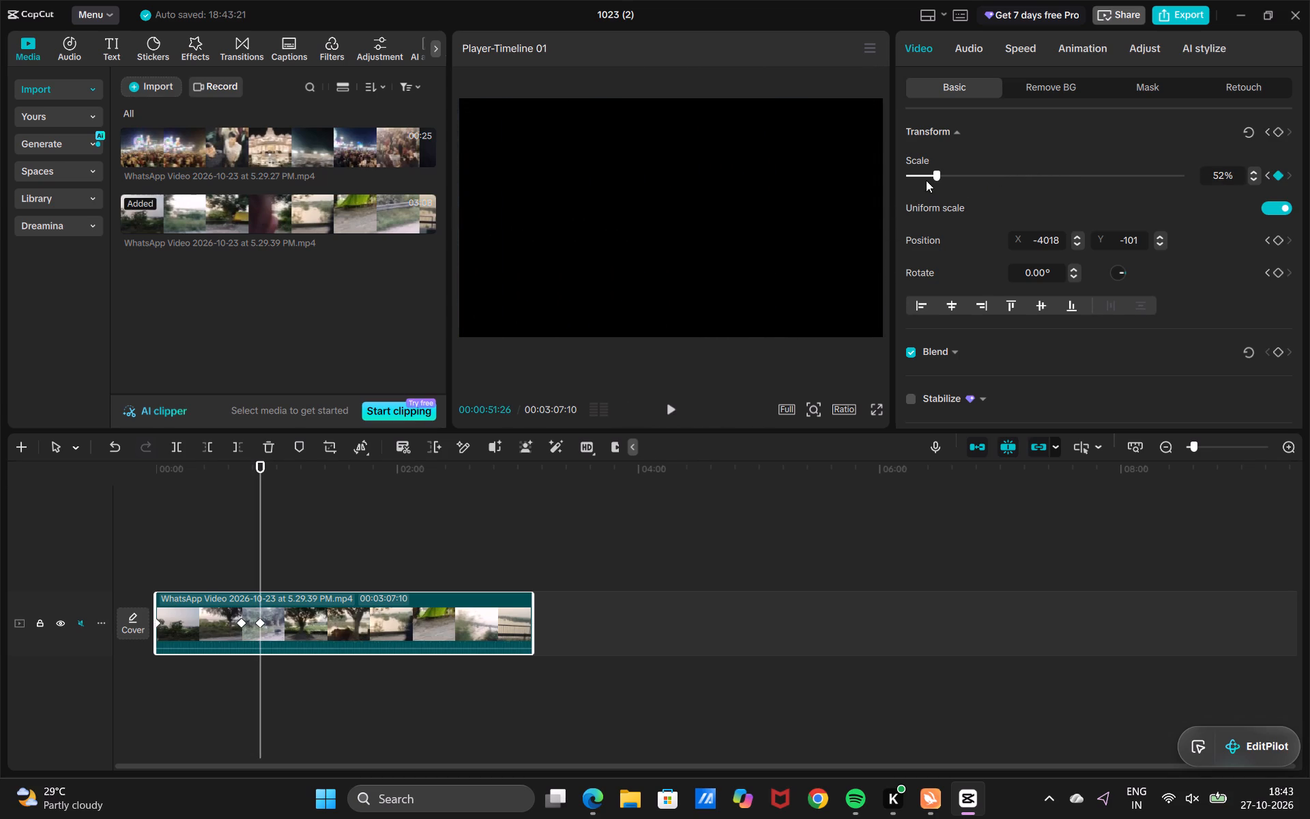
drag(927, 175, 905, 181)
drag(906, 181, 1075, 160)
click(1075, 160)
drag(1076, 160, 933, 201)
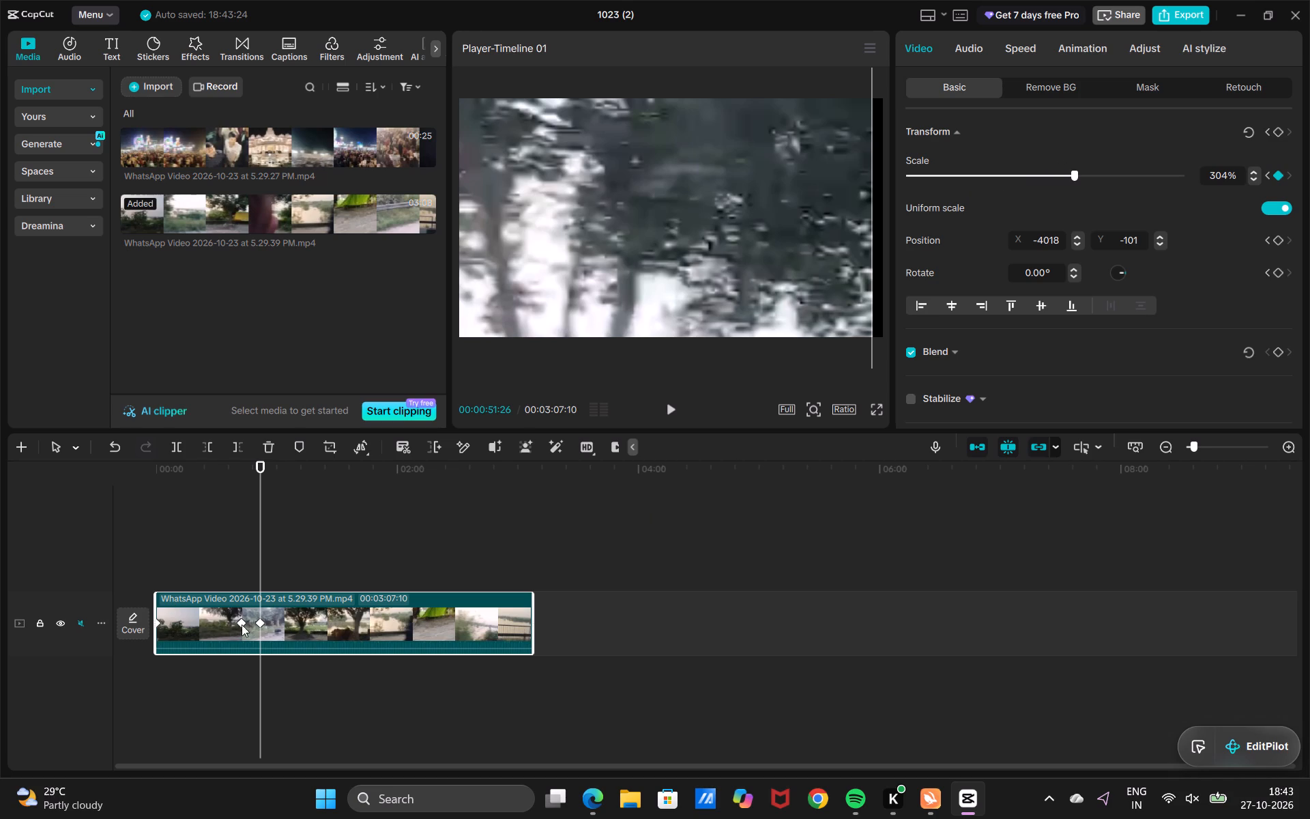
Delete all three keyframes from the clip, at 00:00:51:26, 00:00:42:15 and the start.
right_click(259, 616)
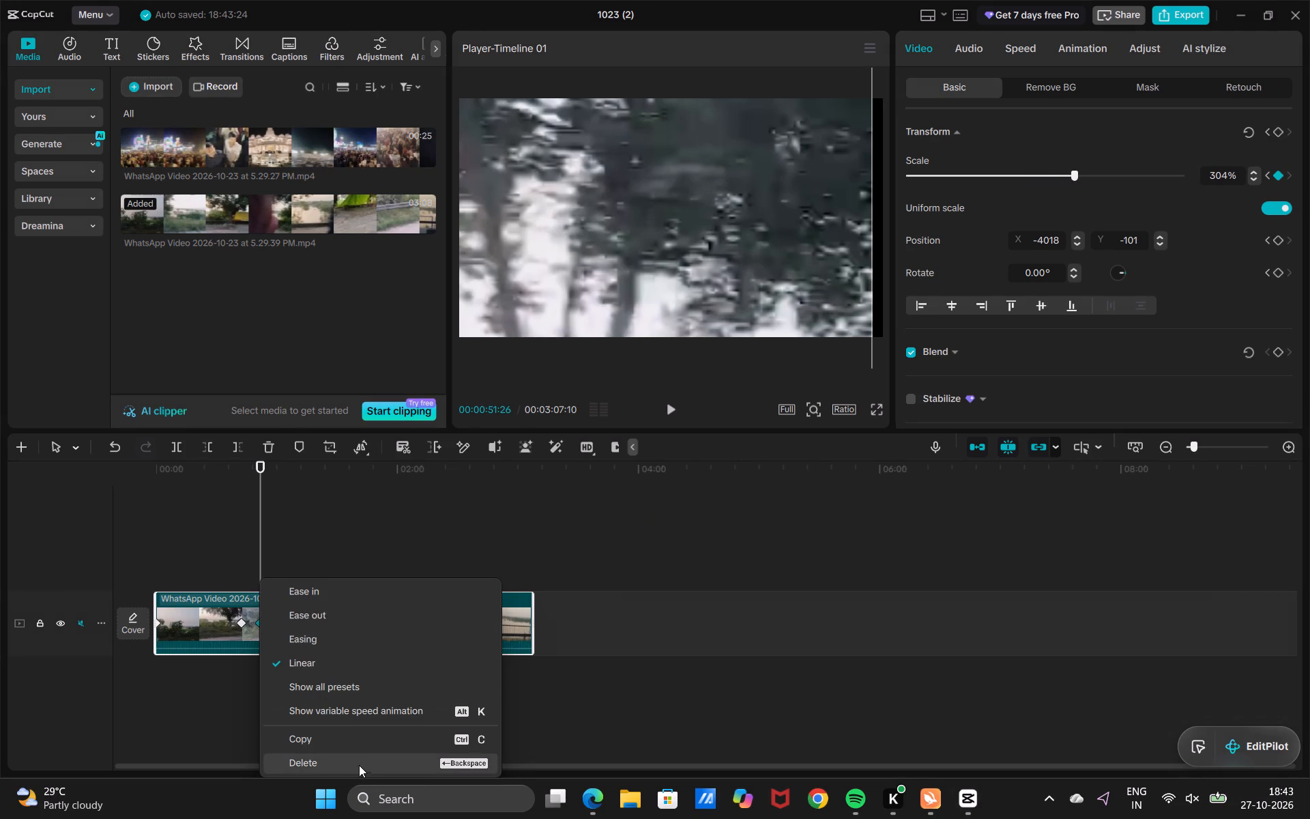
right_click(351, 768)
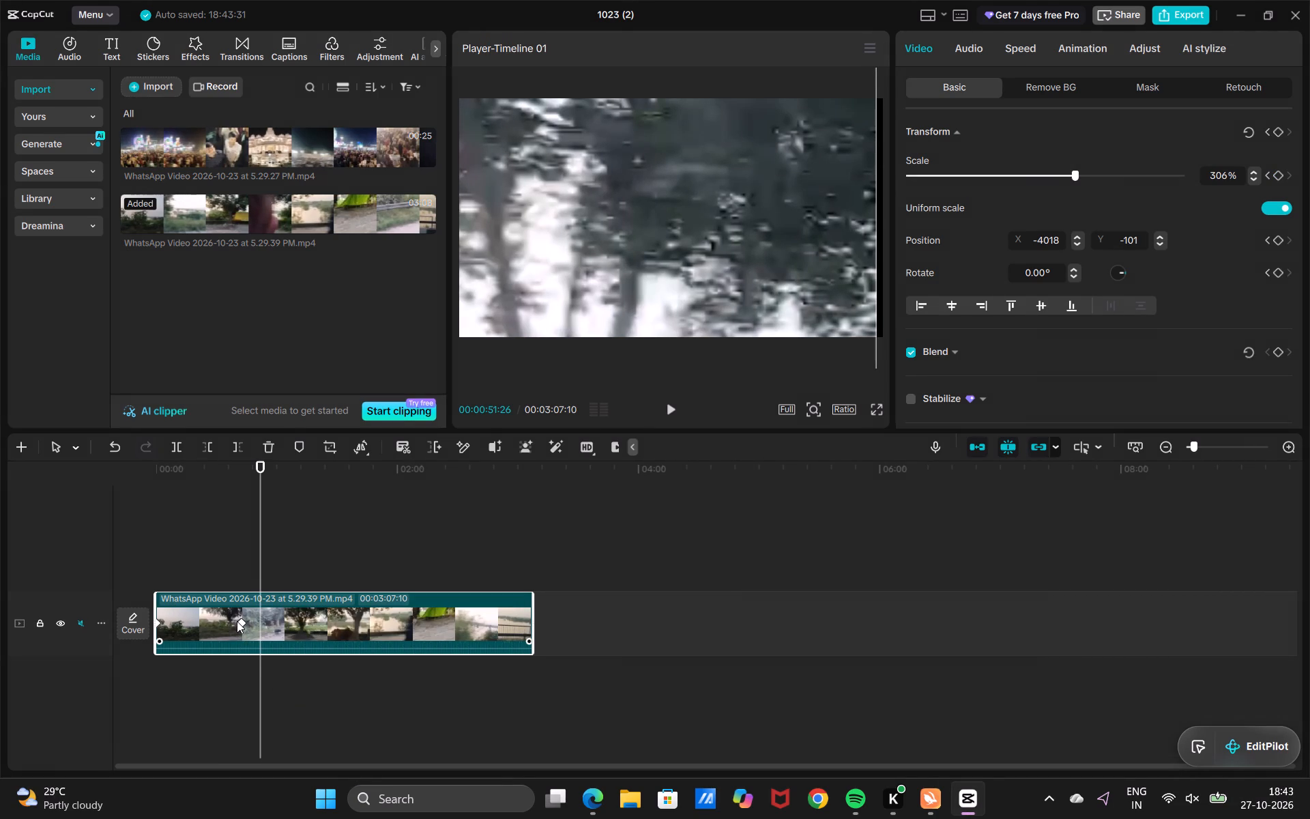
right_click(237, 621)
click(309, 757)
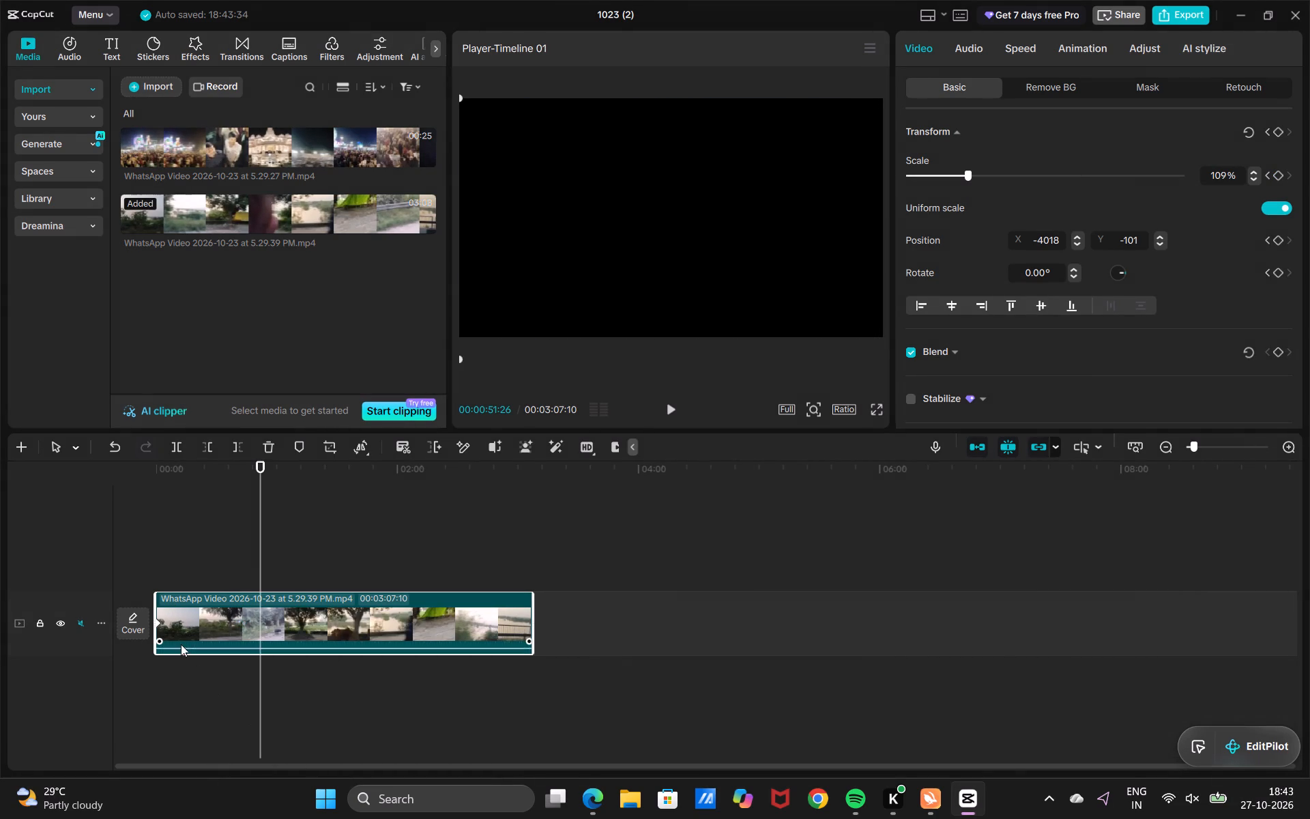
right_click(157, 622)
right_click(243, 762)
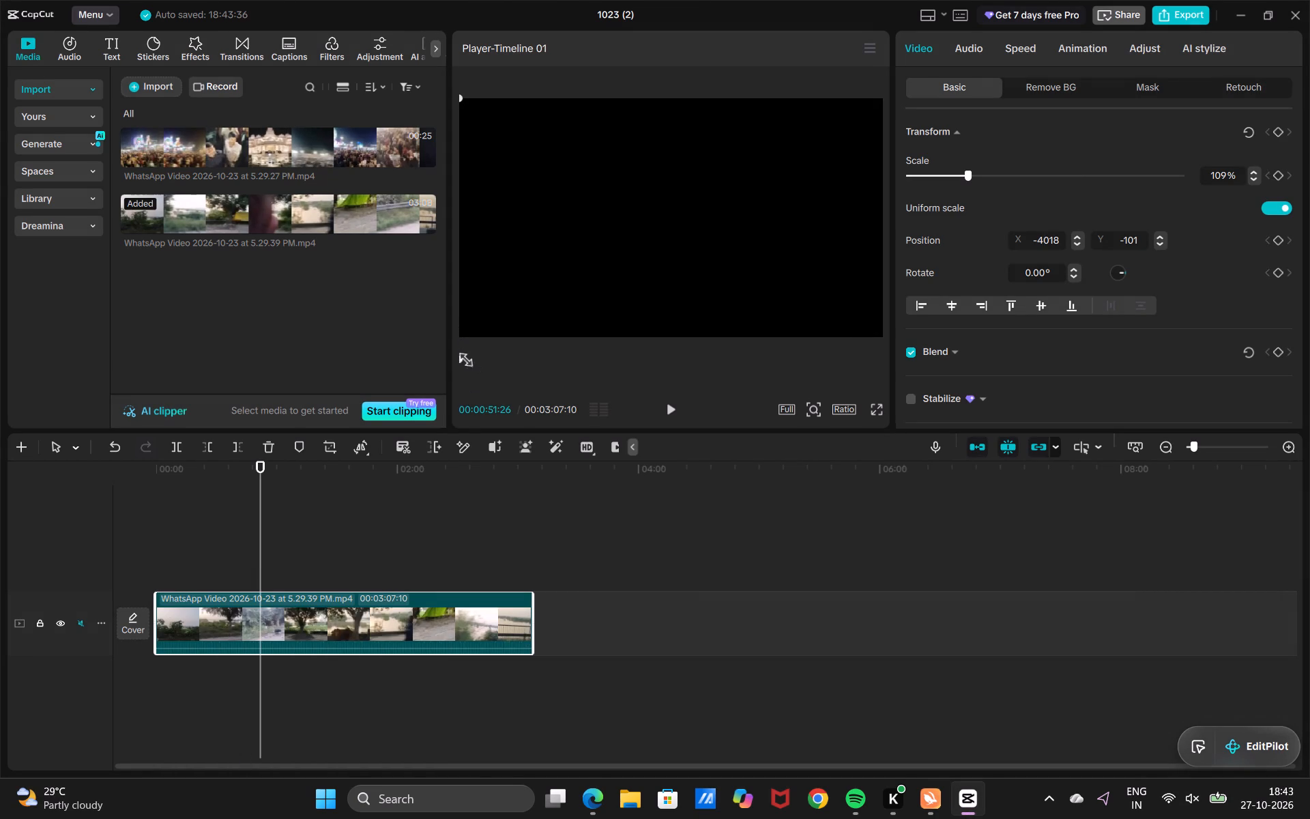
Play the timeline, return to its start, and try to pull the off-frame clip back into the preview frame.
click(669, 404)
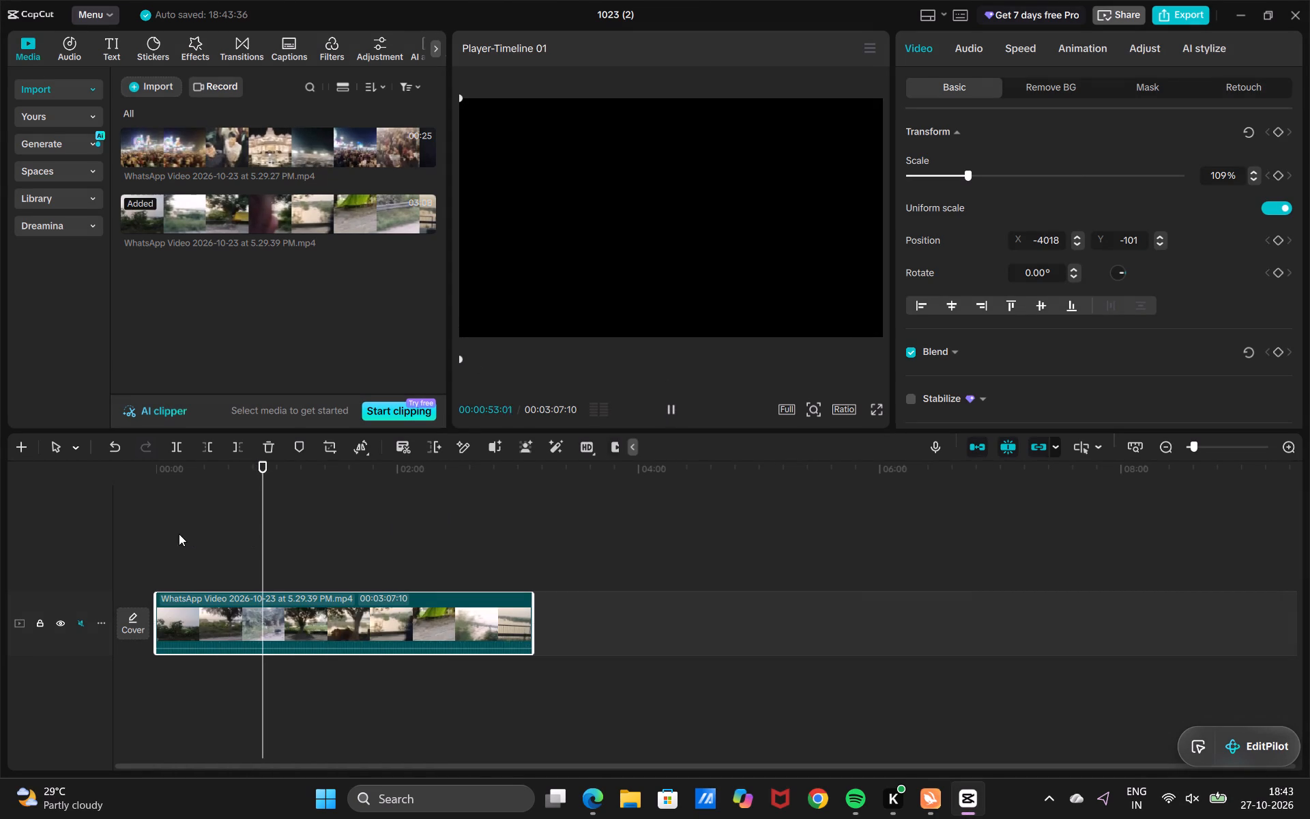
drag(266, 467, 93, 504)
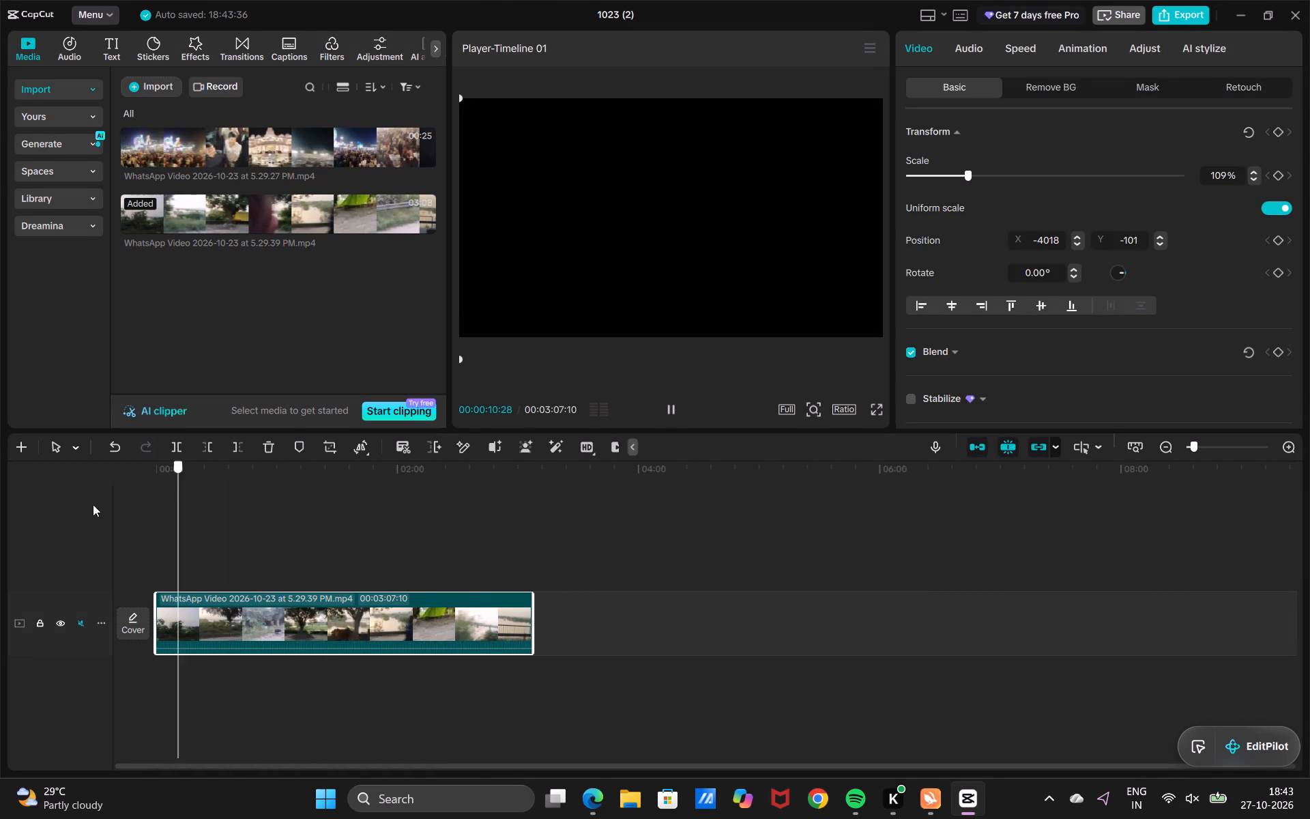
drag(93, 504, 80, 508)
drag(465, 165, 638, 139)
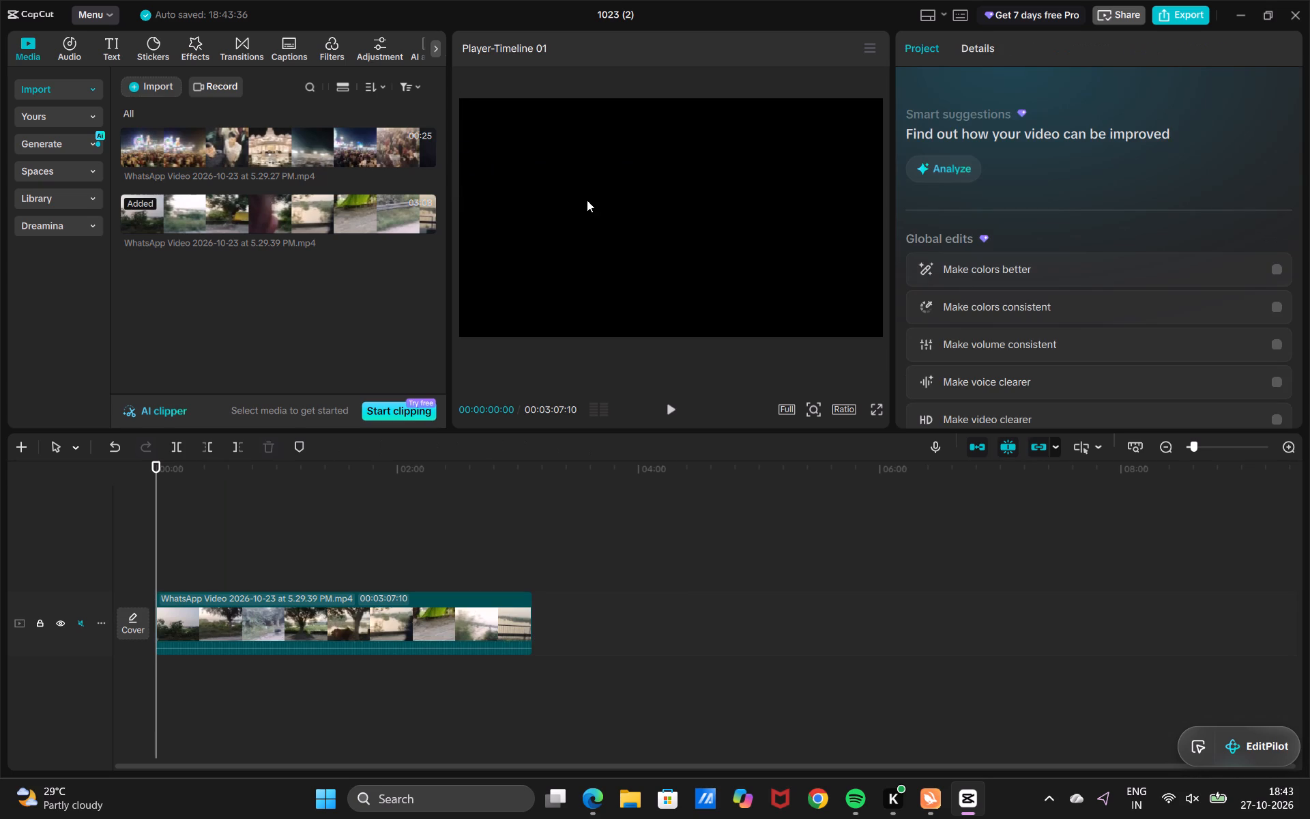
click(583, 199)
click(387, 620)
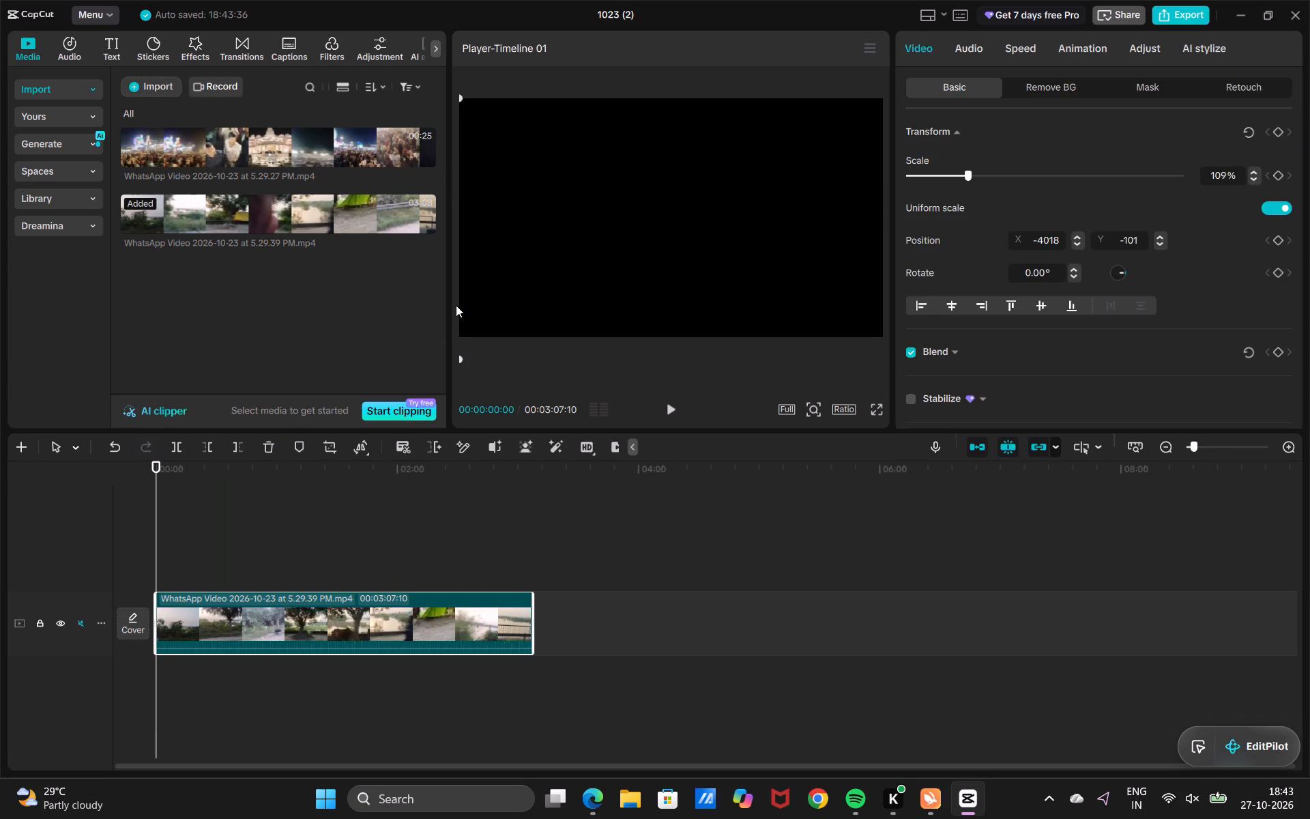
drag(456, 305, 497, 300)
Preview the source video ending in 5.29.39 PM from the media library and play its clip on the timeline.
click(368, 222)
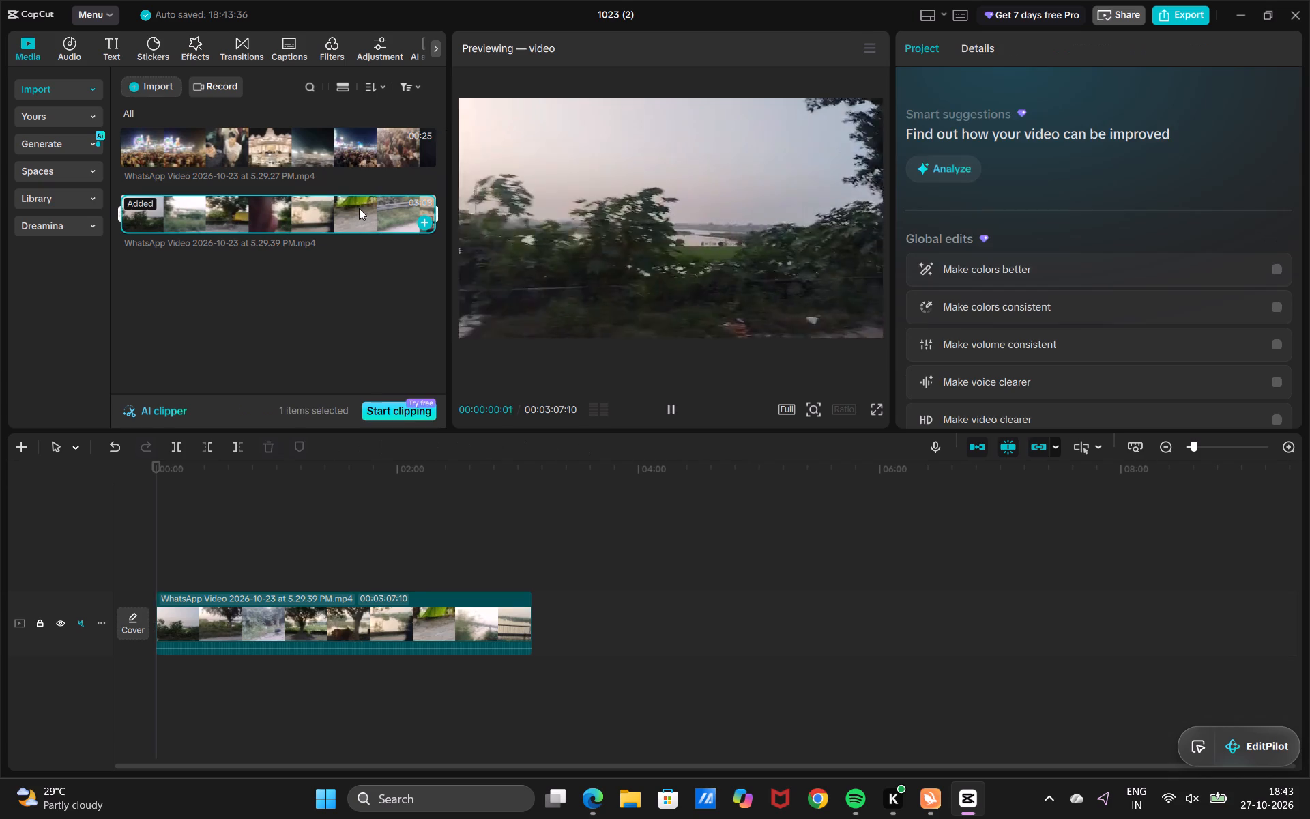
click(542, 251)
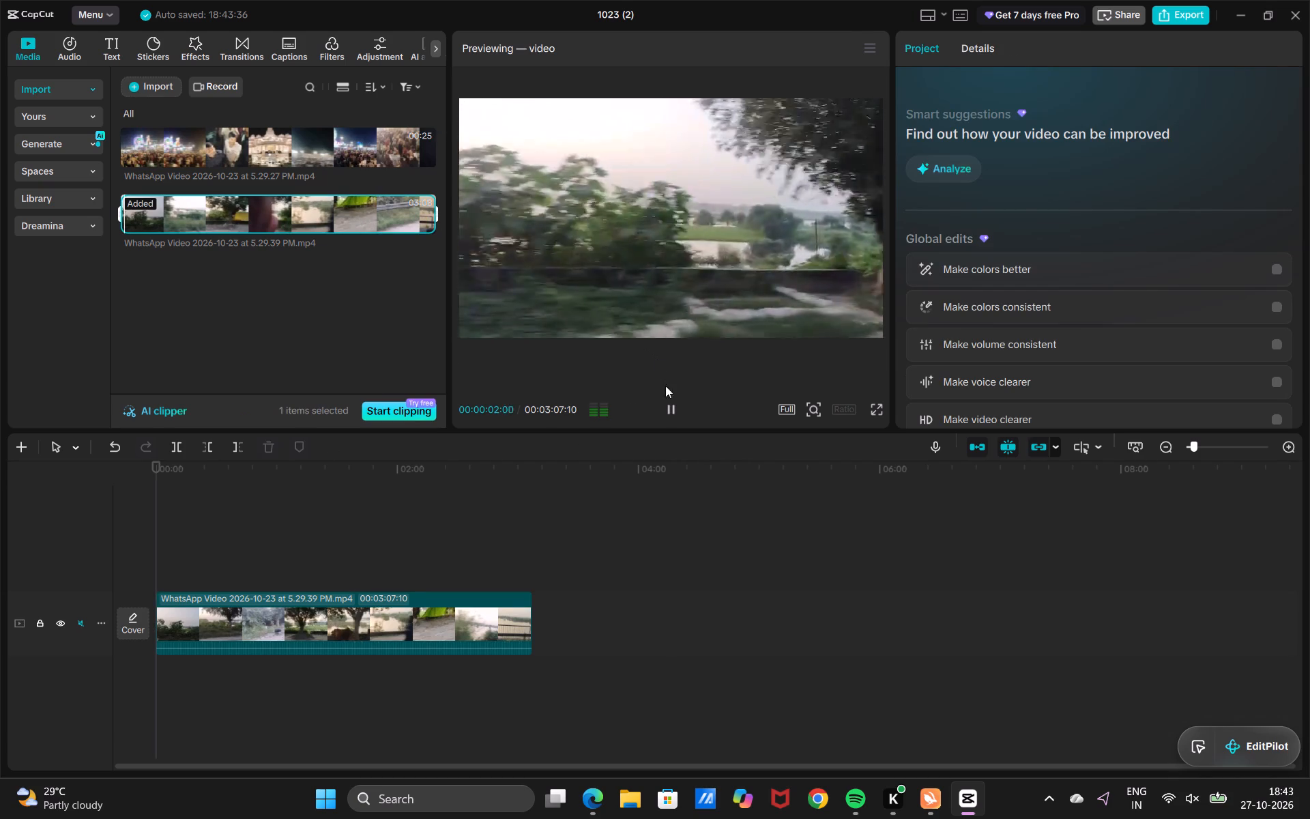
click(675, 414)
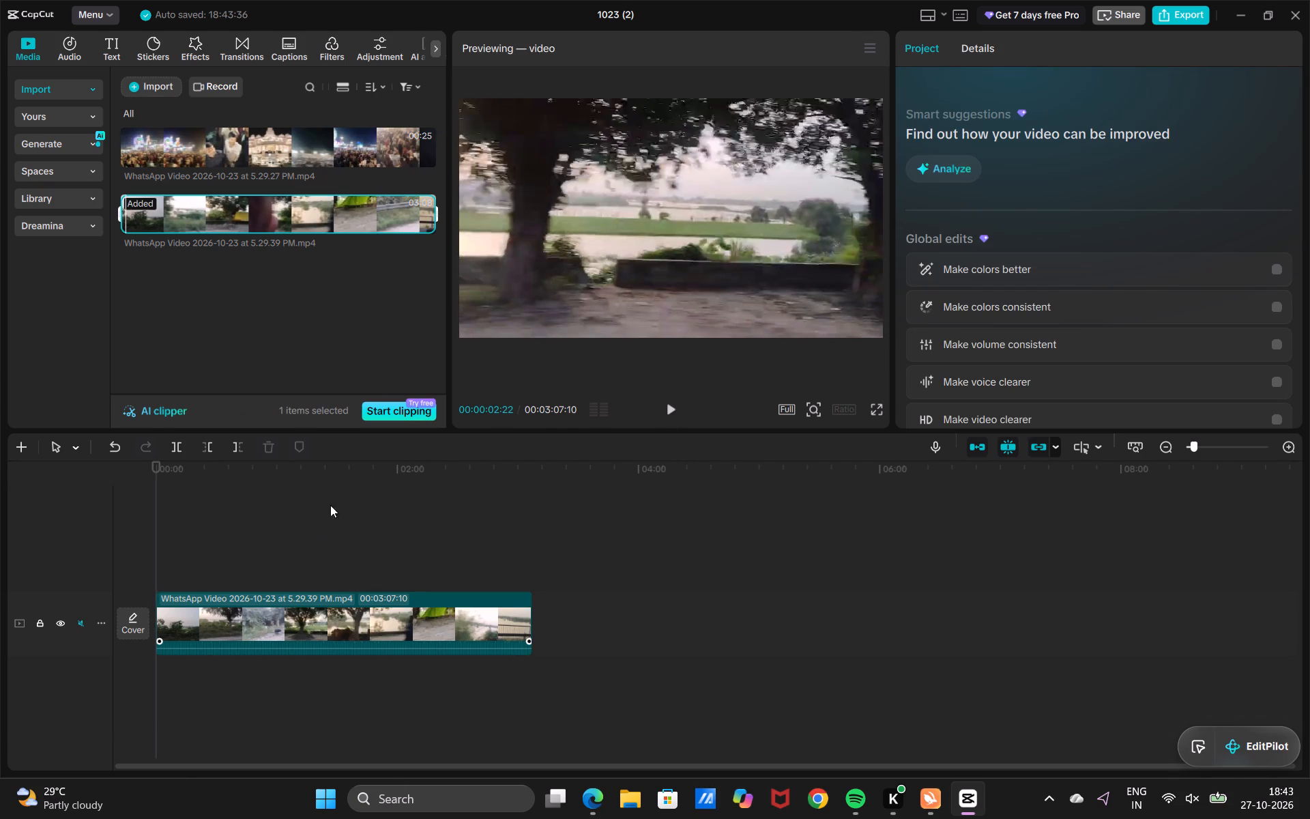
click(300, 608)
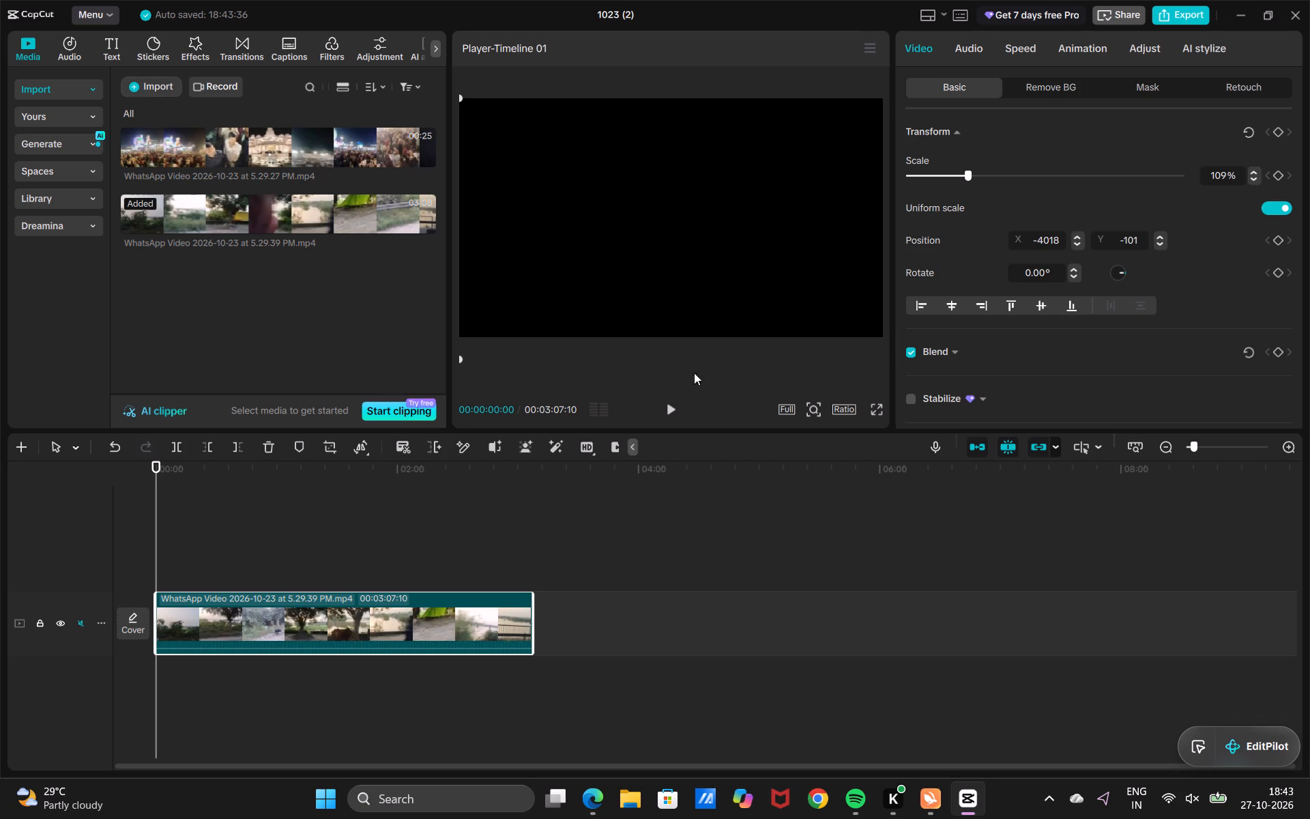
click(671, 412)
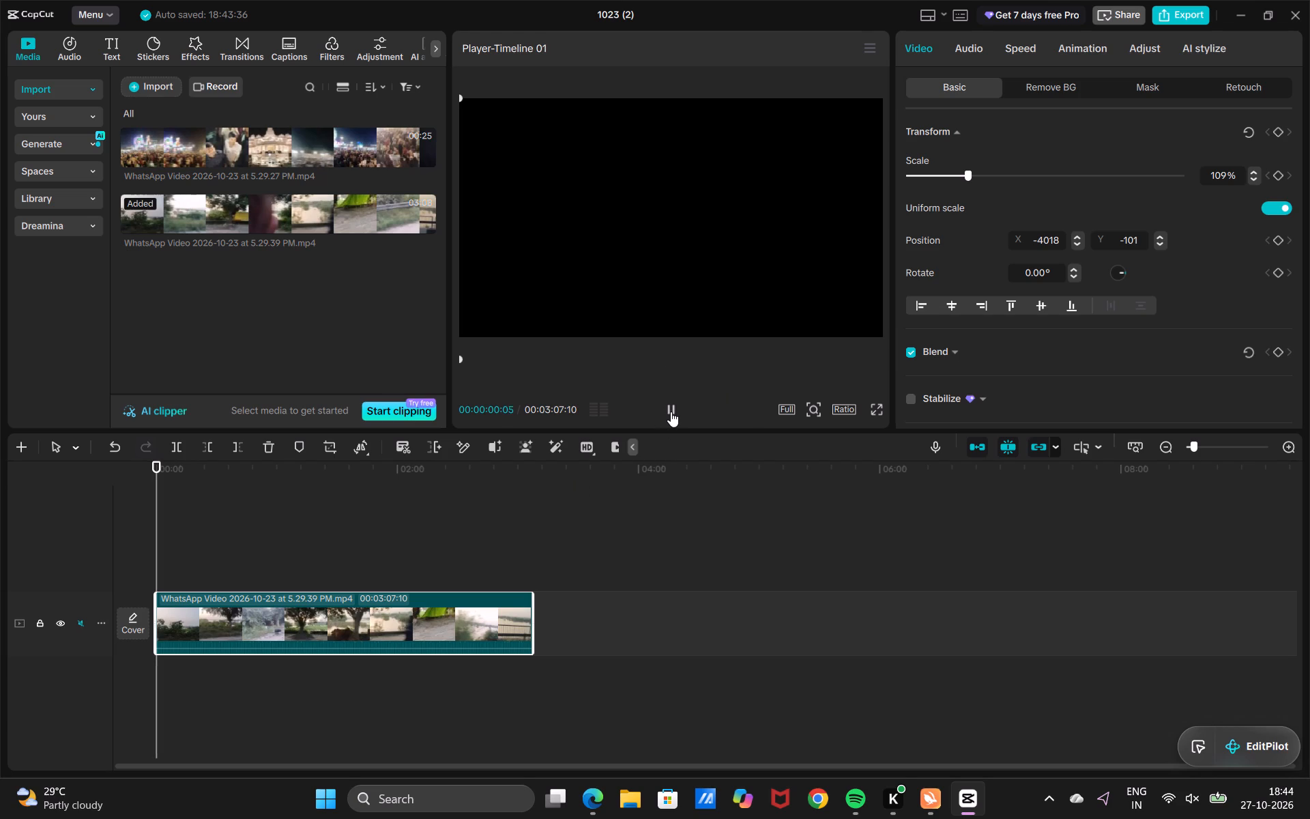
click(671, 412)
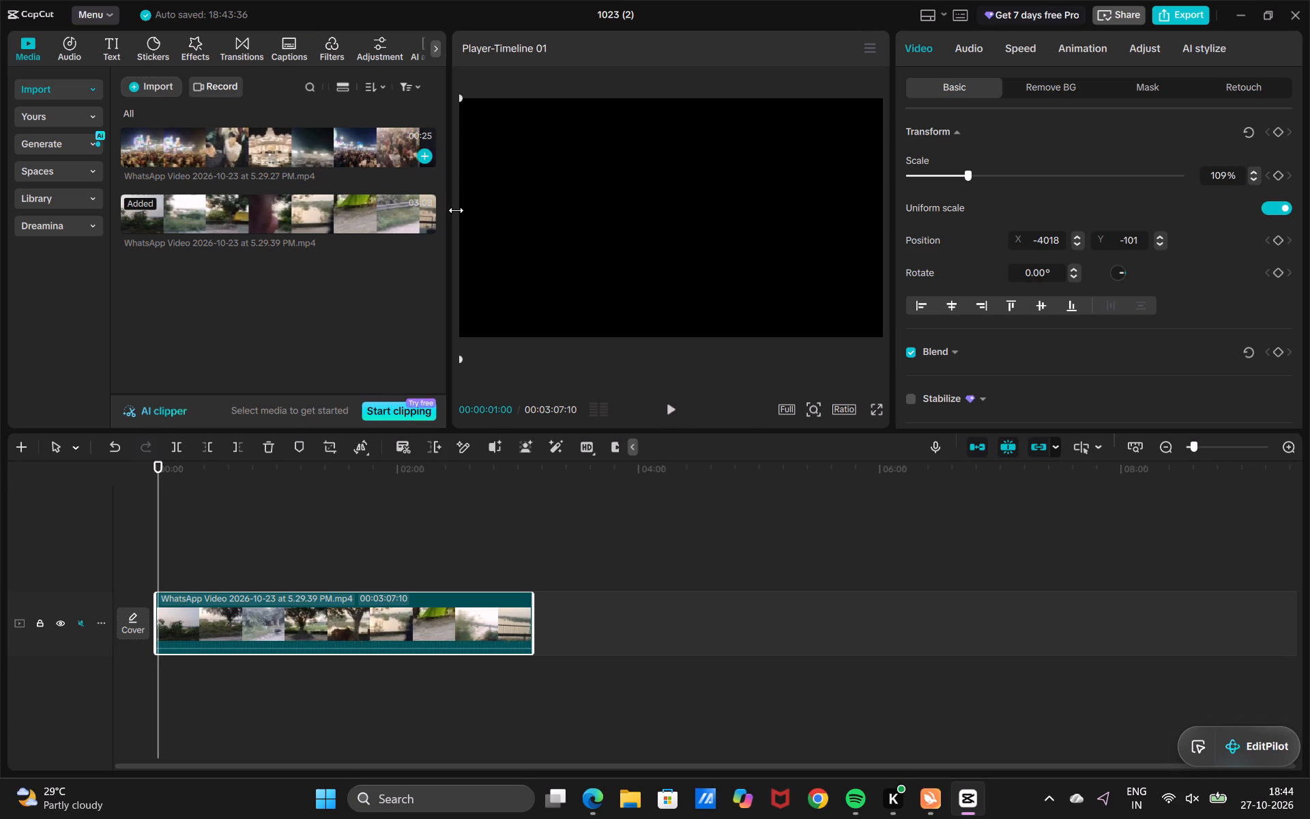
Enlarge the off-frame clip to about 169% and pull it back into the preview frame.
drag(456, 210, 403, 221)
drag(457, 356, 495, 364)
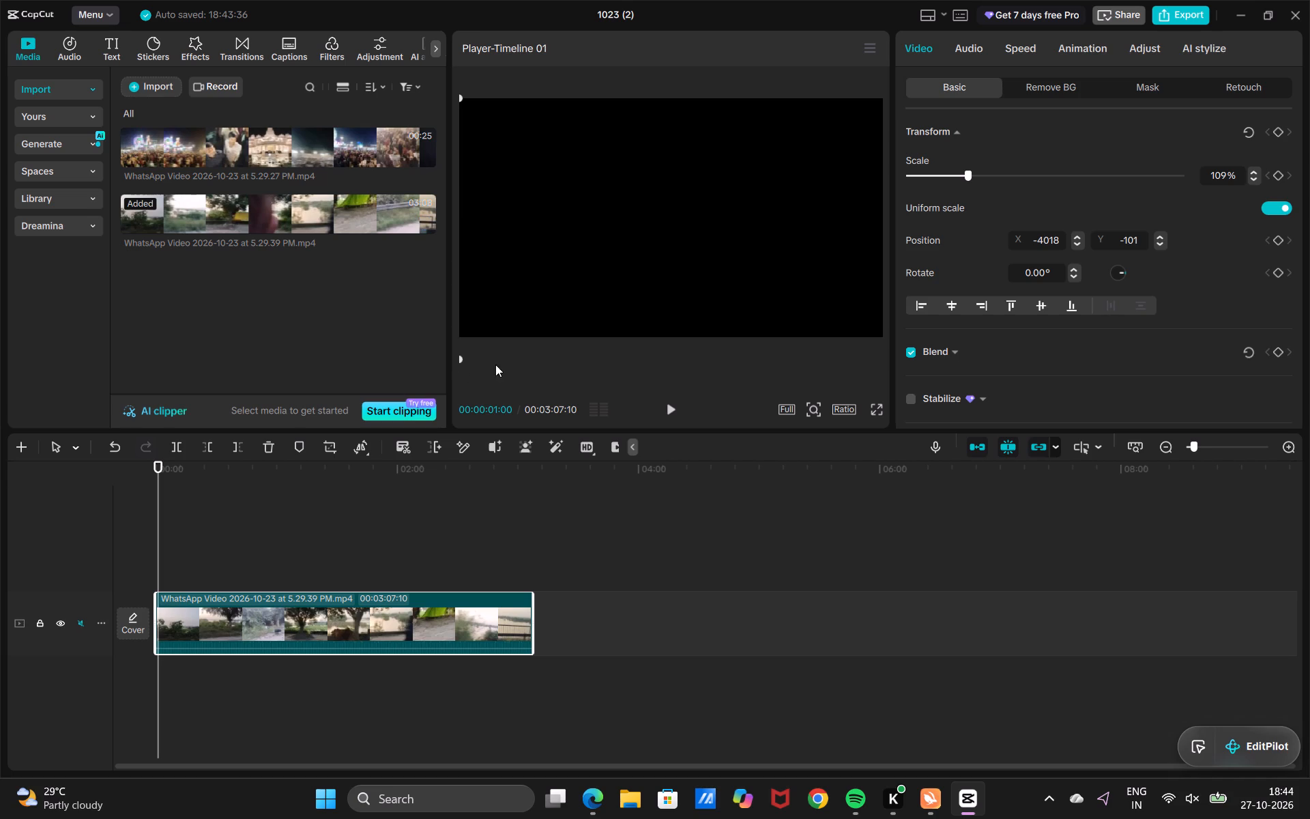
drag(495, 364, 864, 314)
drag(458, 356, 504, 360)
drag(463, 354, 727, 347)
drag(513, 227, 572, 229)
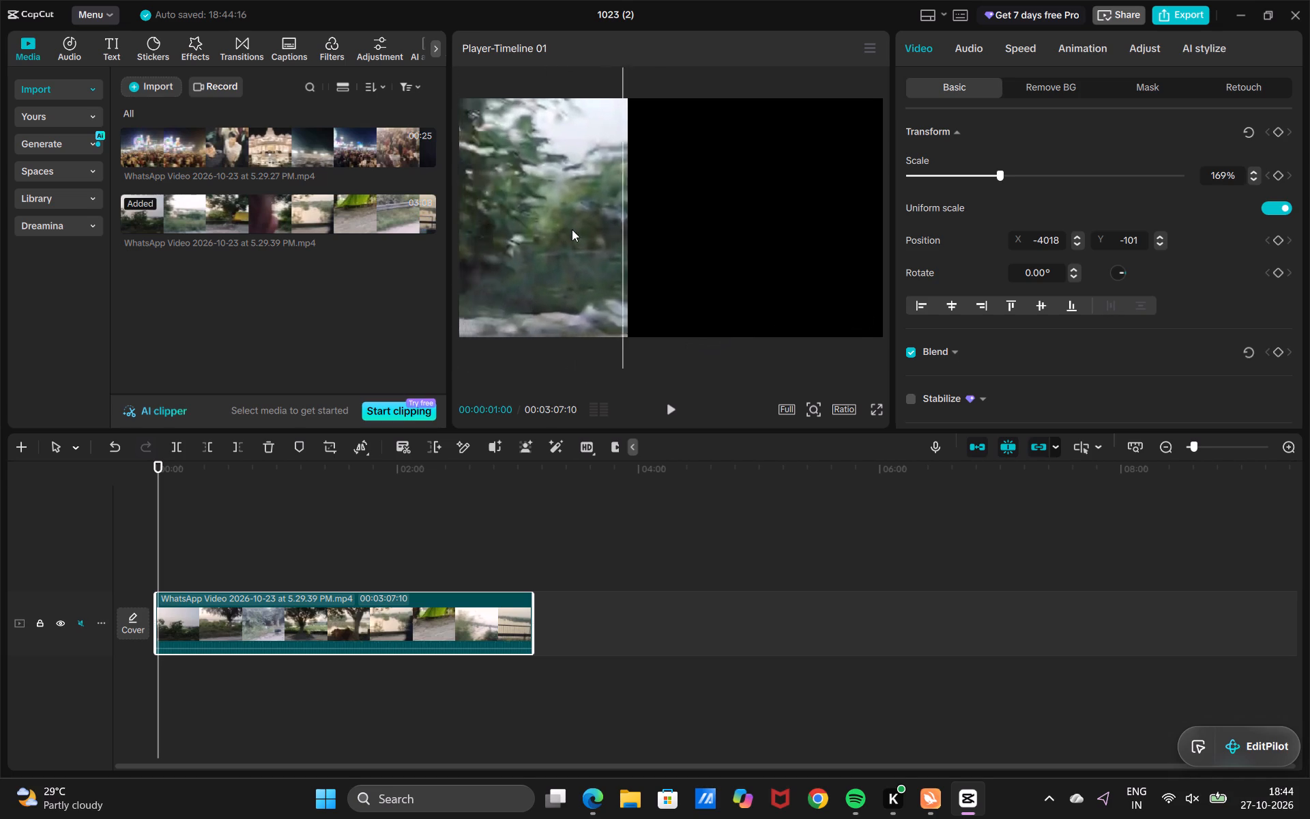
drag(572, 229, 811, 229)
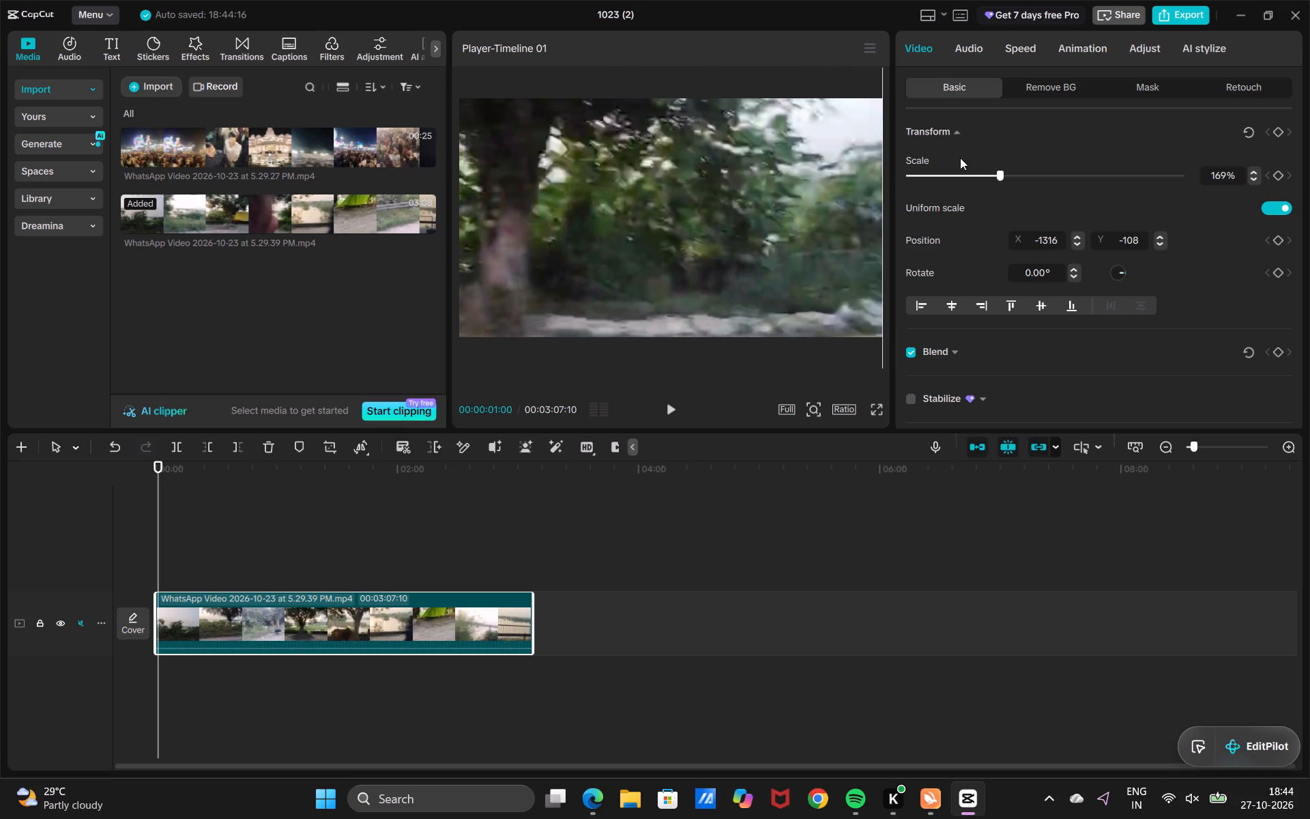
Scale the clip down to about 98% and move it to about X 118, Y 0.
click(962, 173)
drag(613, 233, 752, 225)
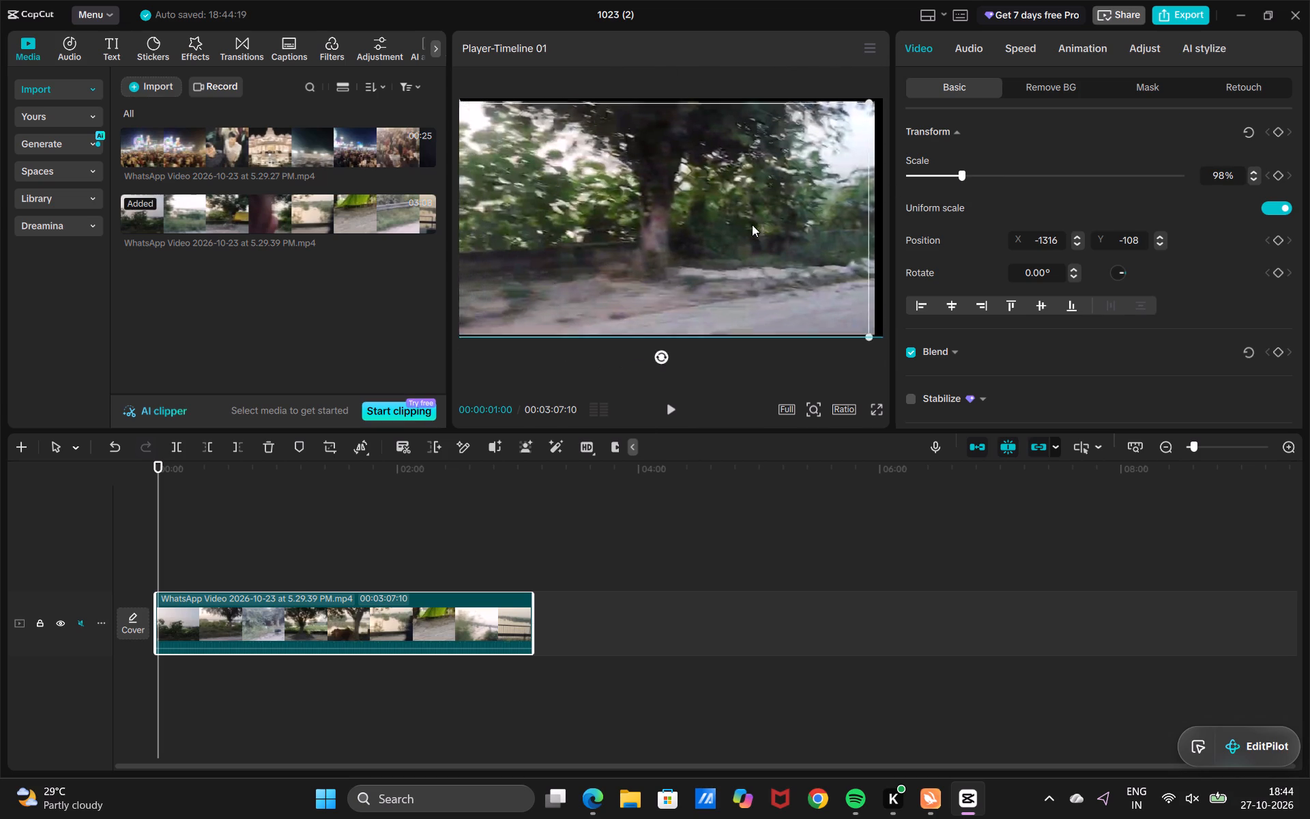
drag(752, 225, 772, 221)
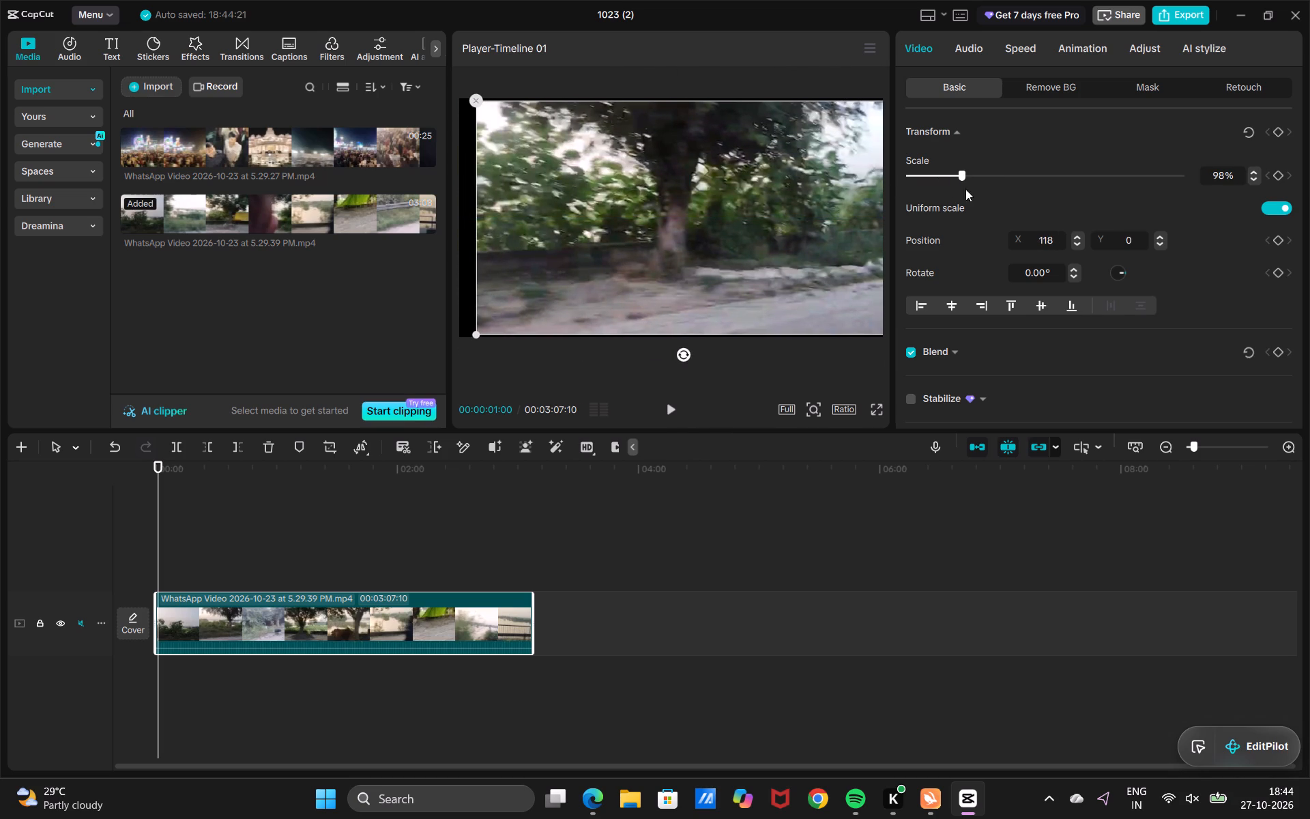
Set the clip's scale to 100% and centre it in the frame at X 0, Y 0.
click(972, 175)
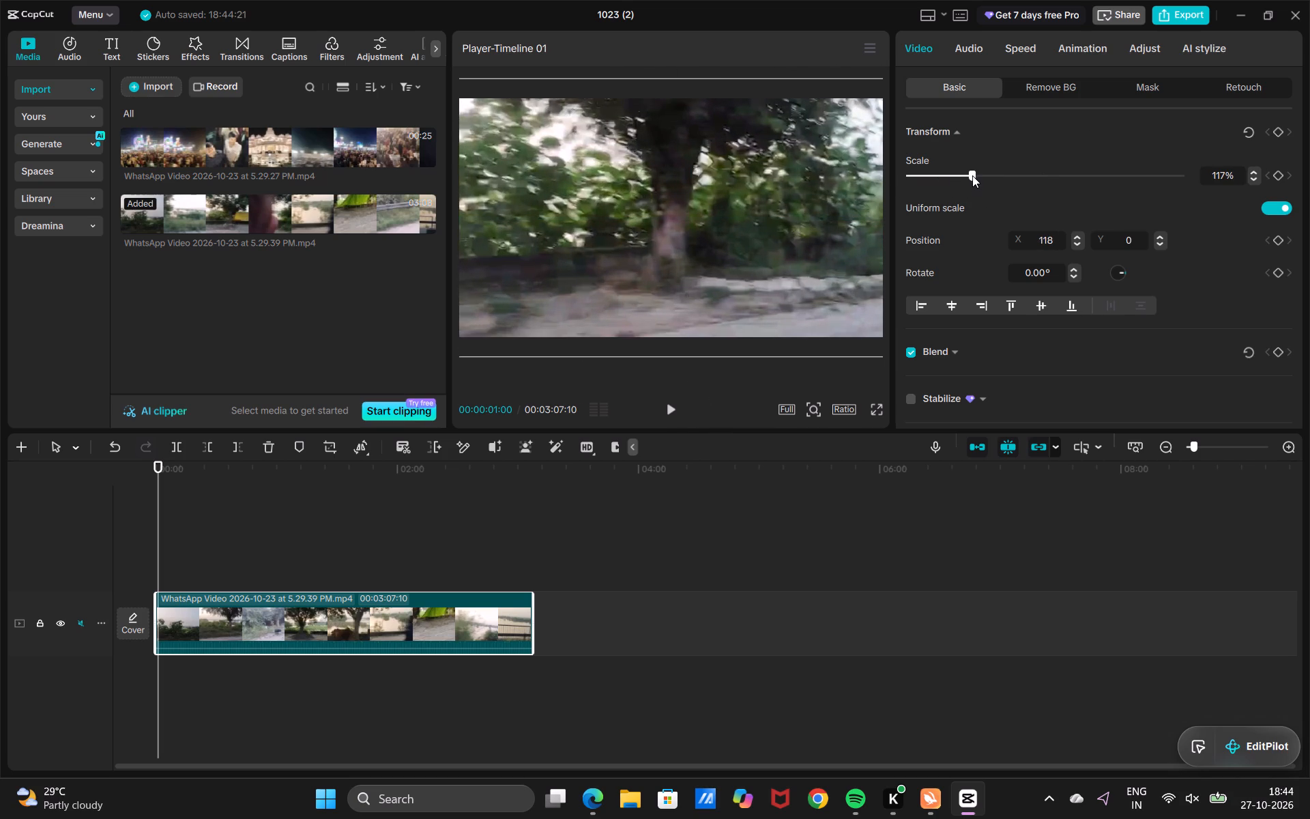
click(957, 173)
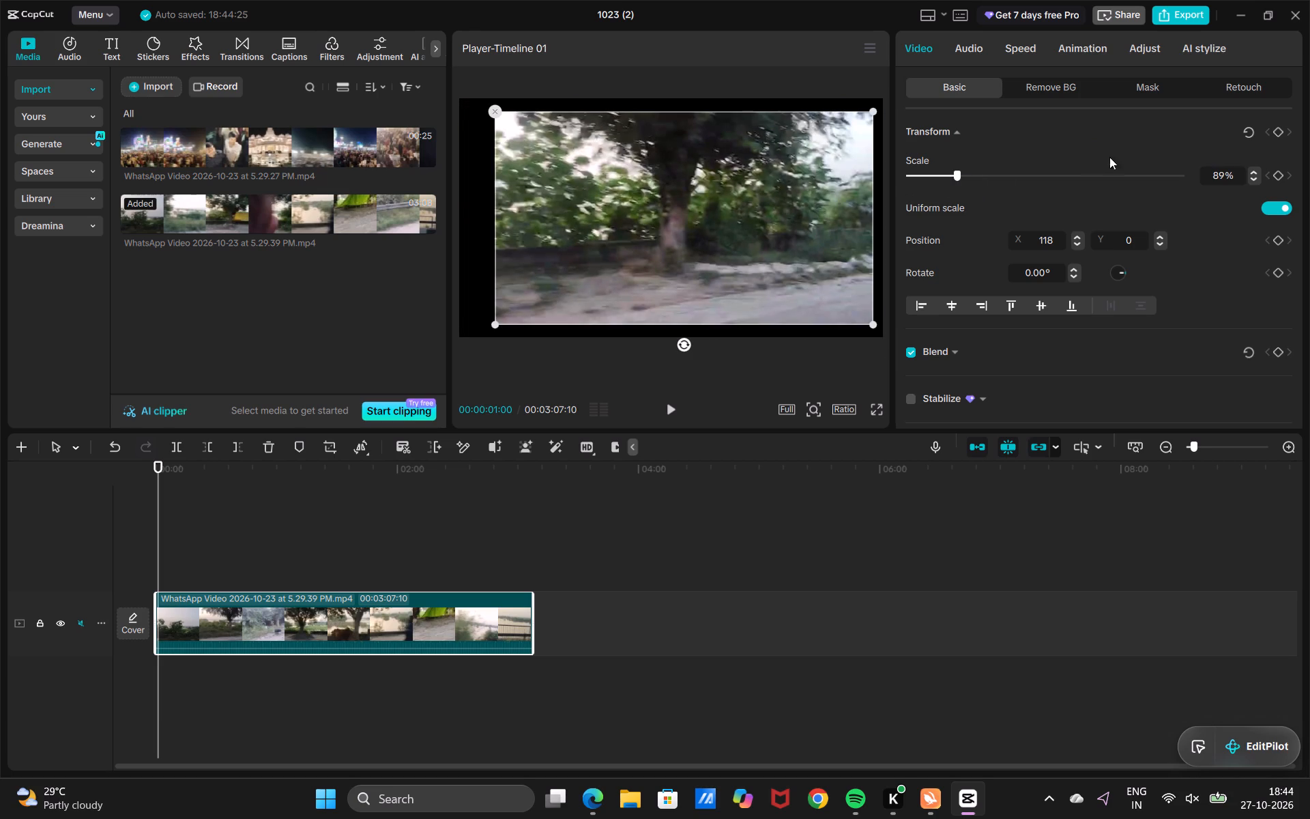
triple_click(1254, 173)
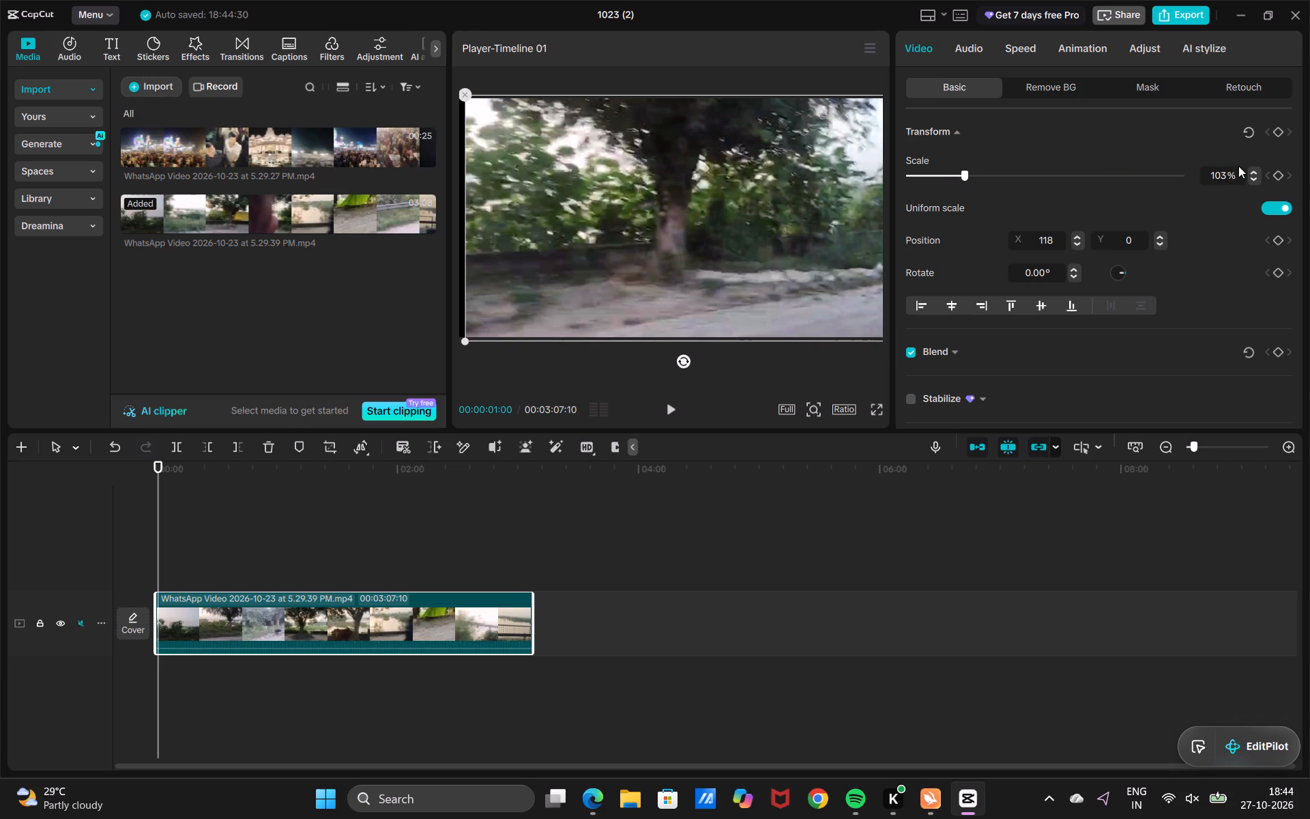
click(1254, 179)
click(1254, 179)
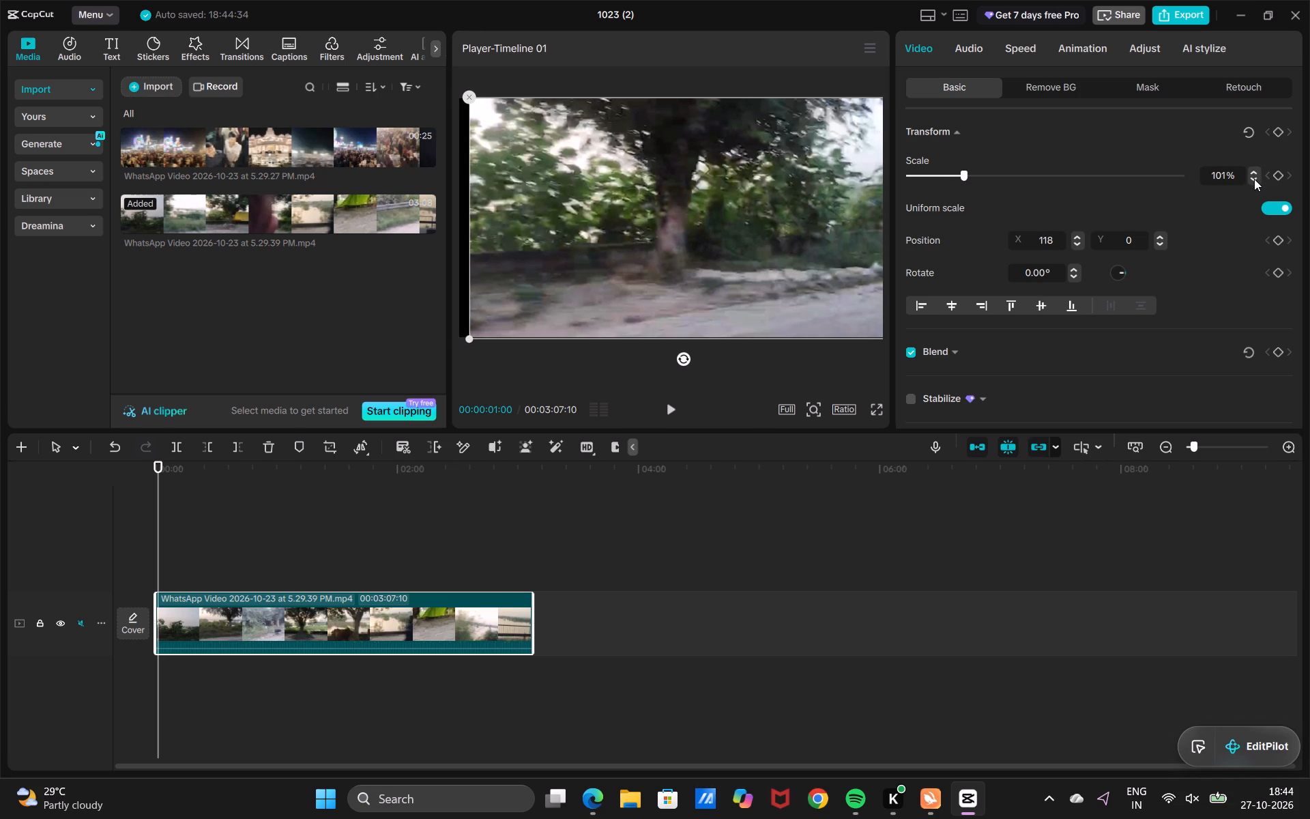
click(1254, 179)
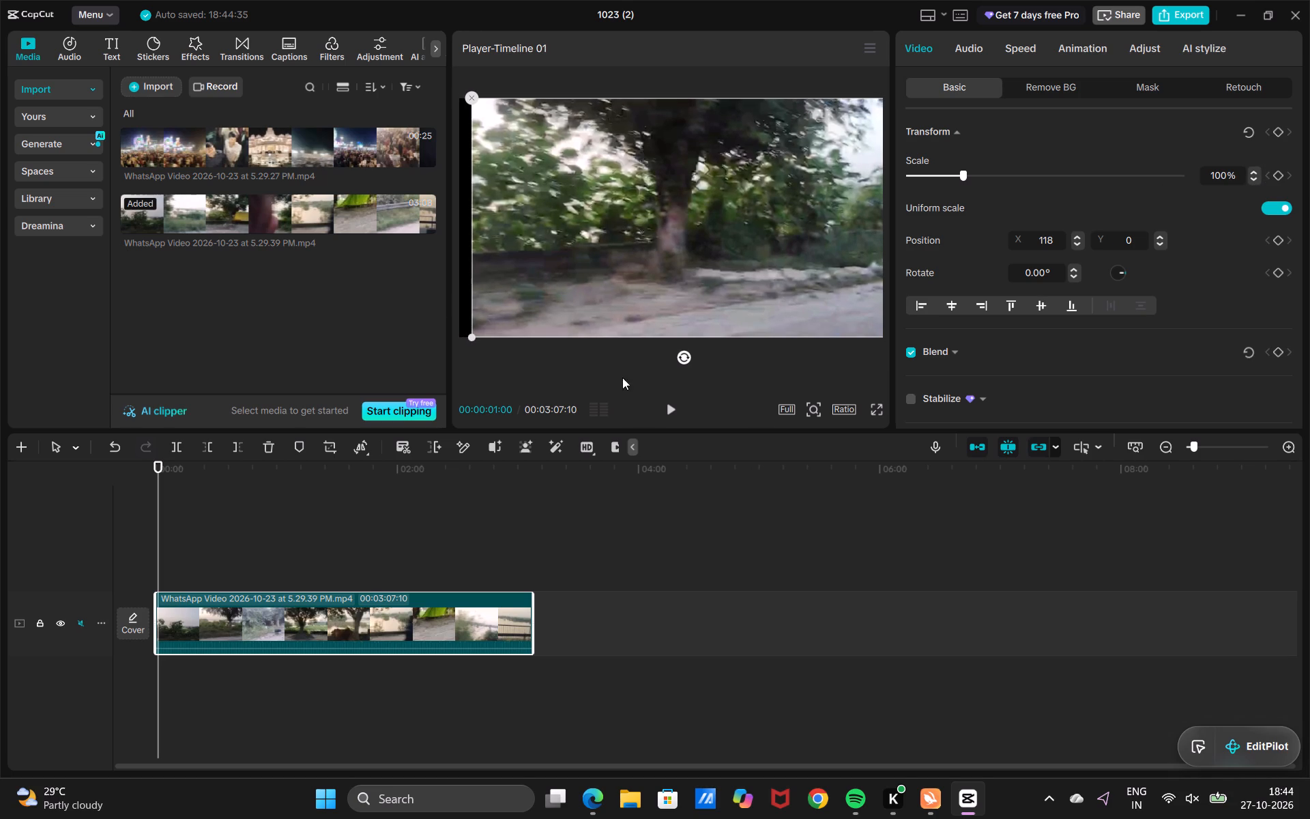
drag(540, 249, 532, 248)
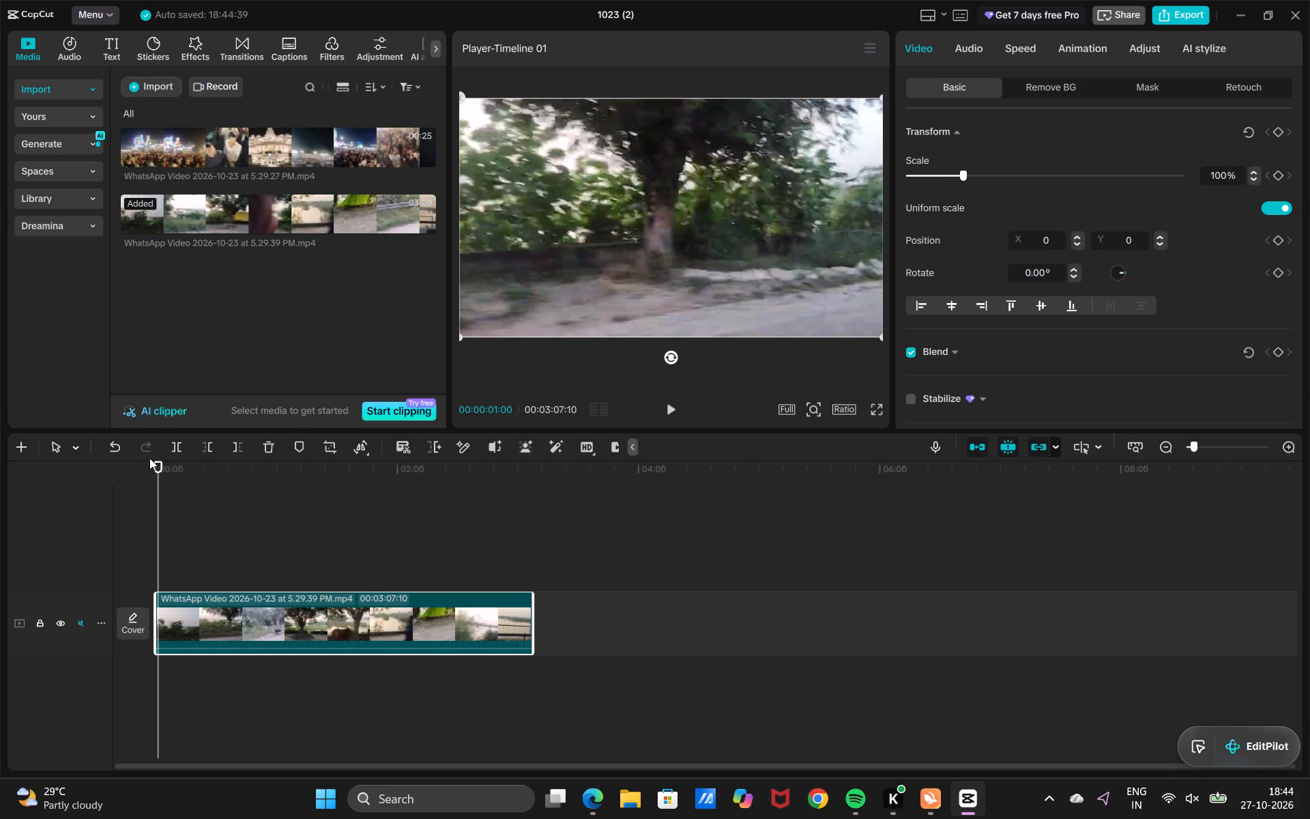
Apply the Custom speed curve to the clip.
click(1023, 42)
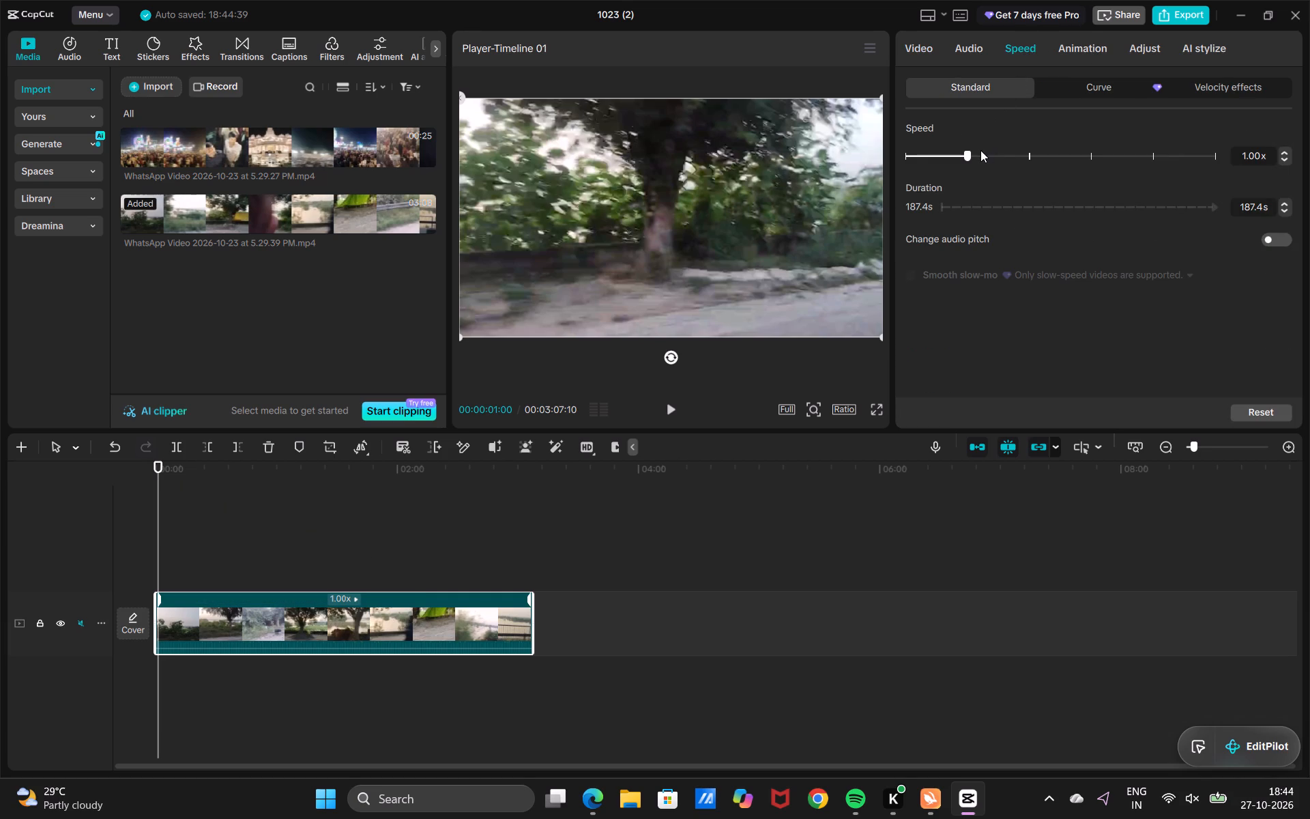
click(1109, 87)
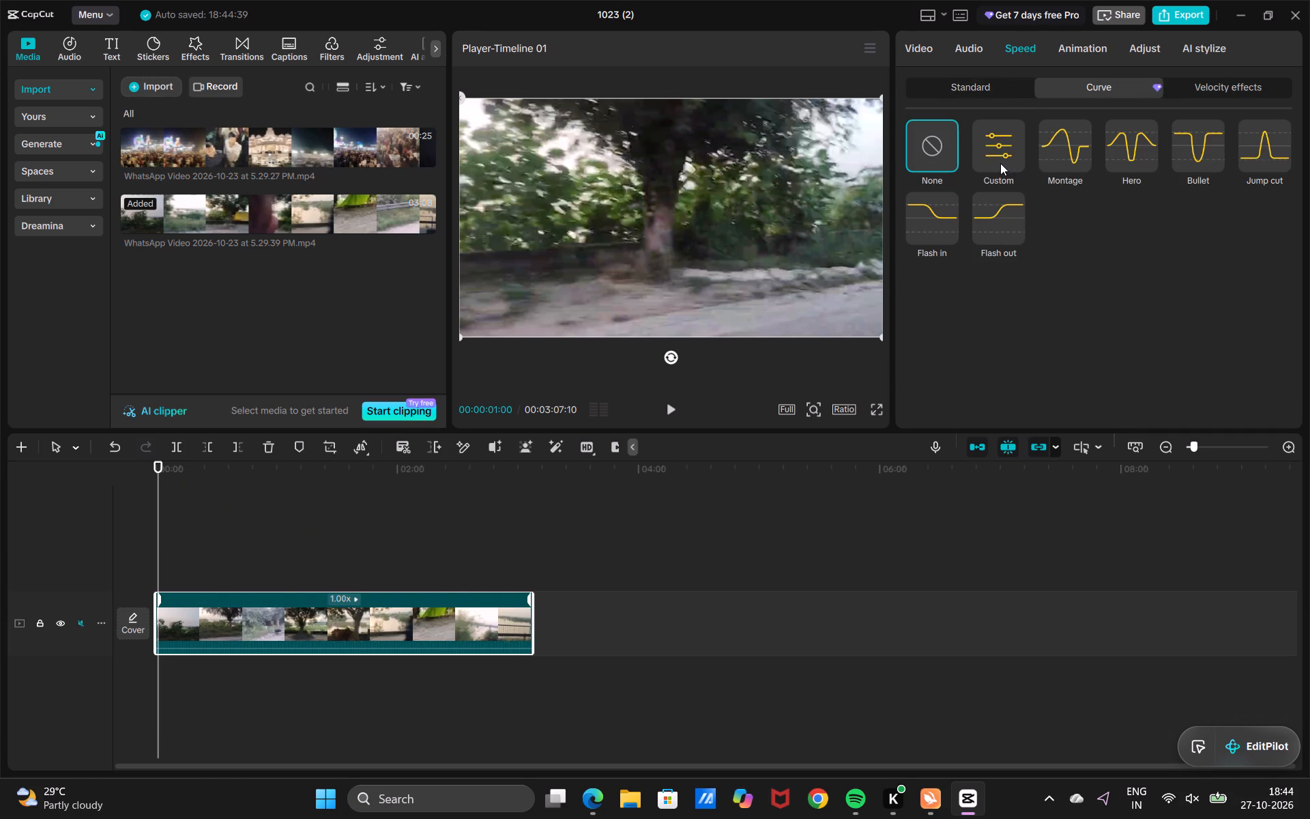
click(1000, 162)
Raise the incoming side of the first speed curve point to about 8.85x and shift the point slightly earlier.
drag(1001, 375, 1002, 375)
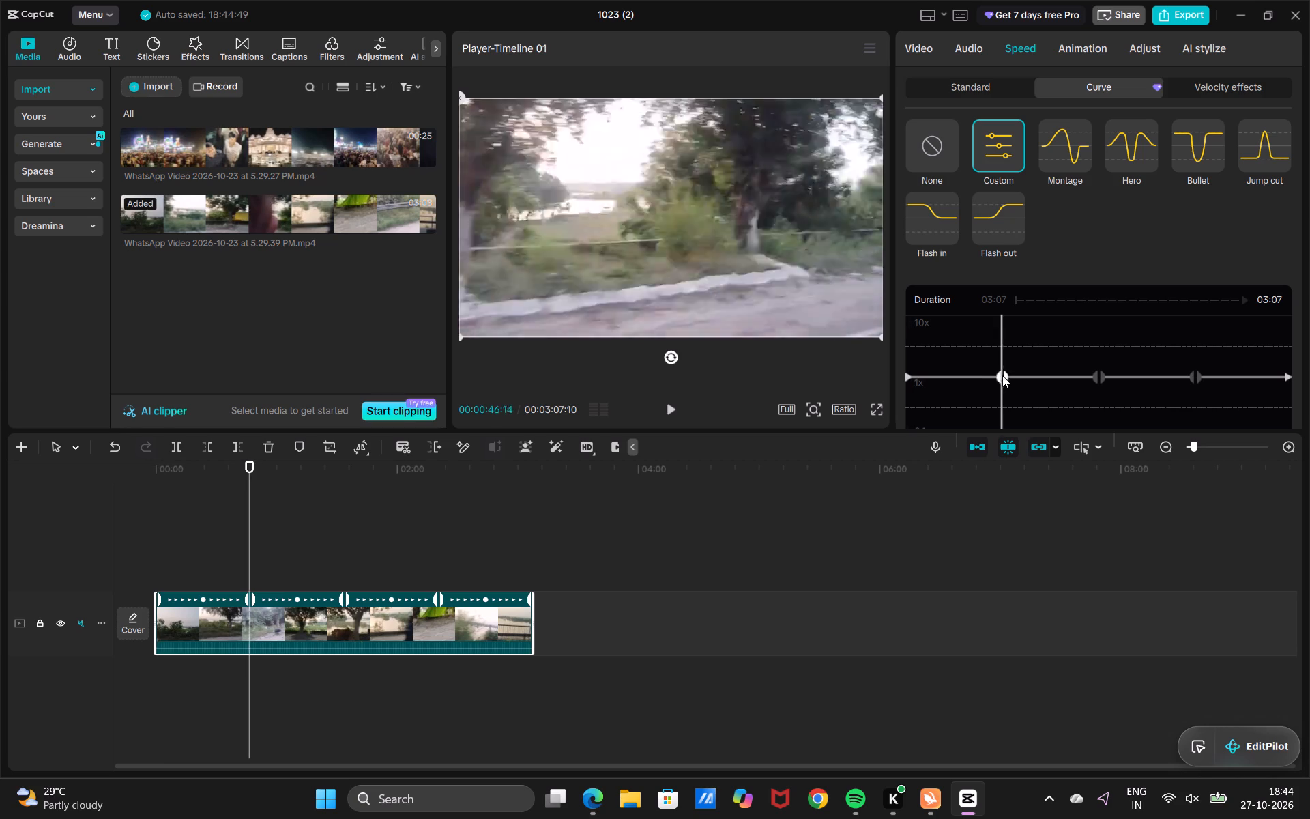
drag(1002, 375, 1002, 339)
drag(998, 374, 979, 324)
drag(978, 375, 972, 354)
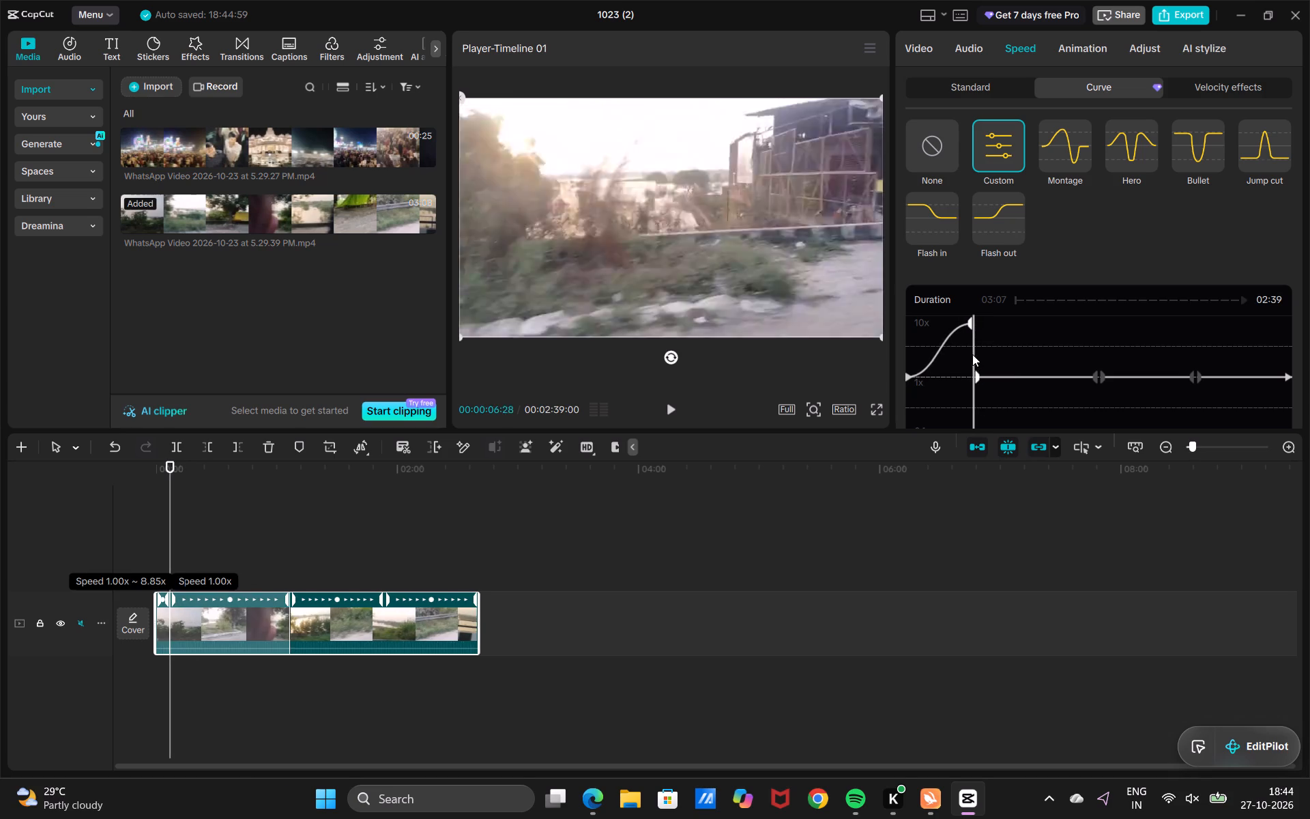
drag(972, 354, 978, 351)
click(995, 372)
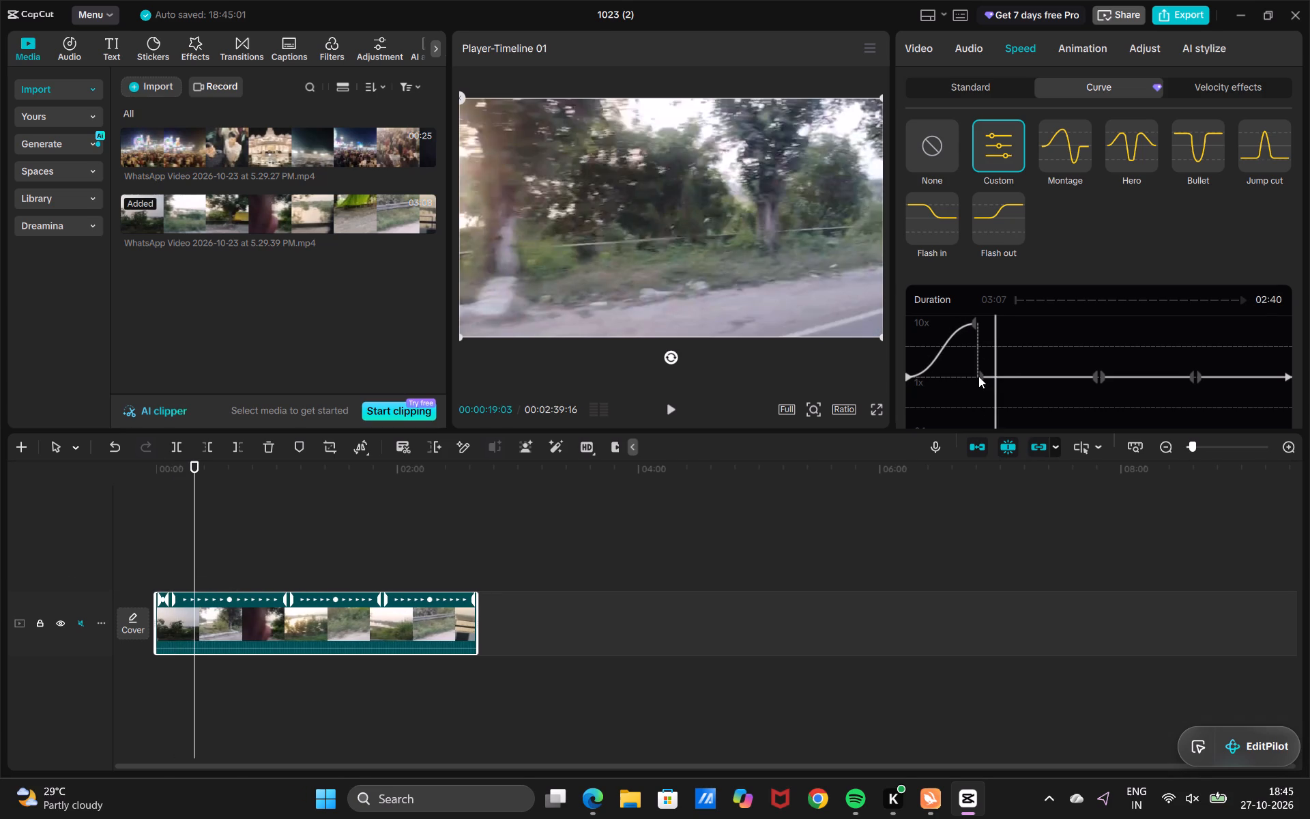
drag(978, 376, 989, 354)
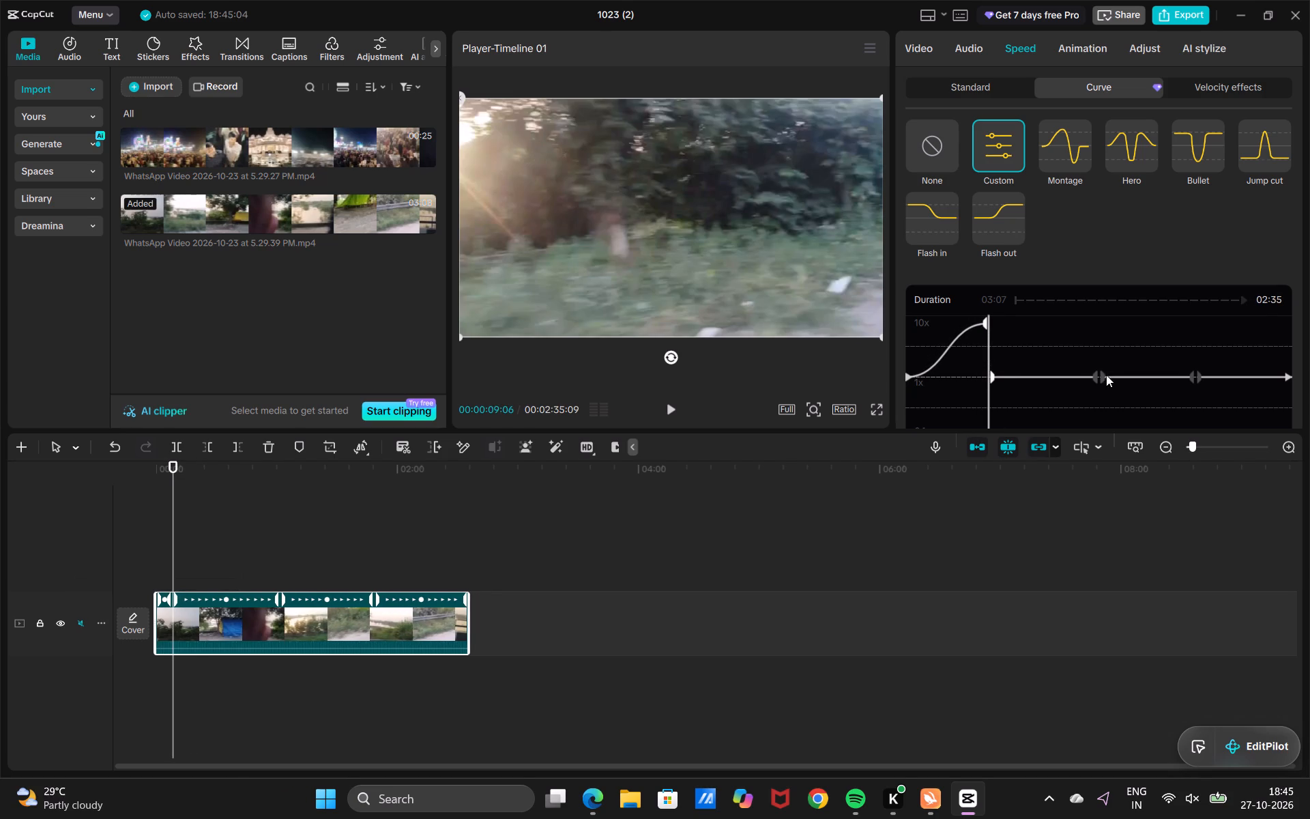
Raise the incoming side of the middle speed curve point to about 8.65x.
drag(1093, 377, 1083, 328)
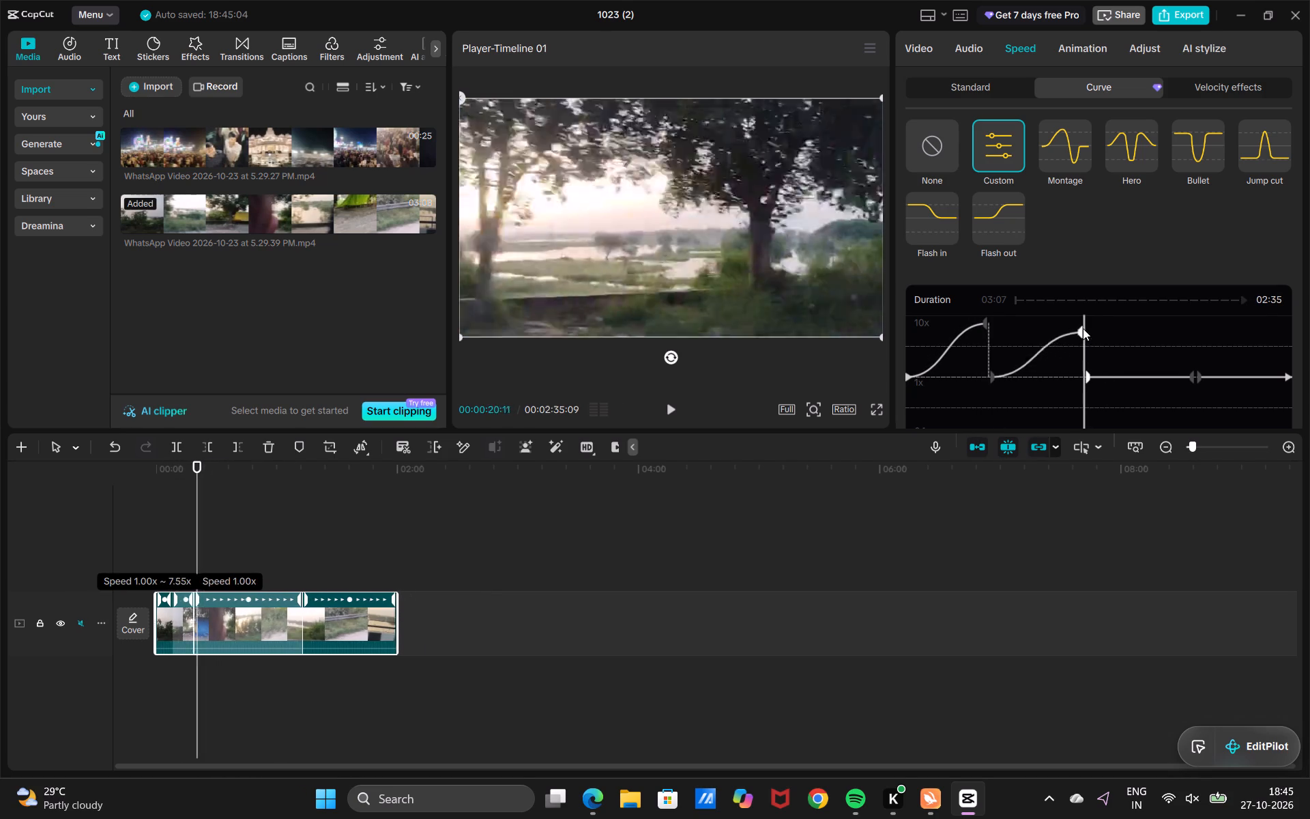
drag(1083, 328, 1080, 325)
Scrub through the opening part of the speed curve to examine the footage under the first ramp.
drag(1004, 376, 1001, 349)
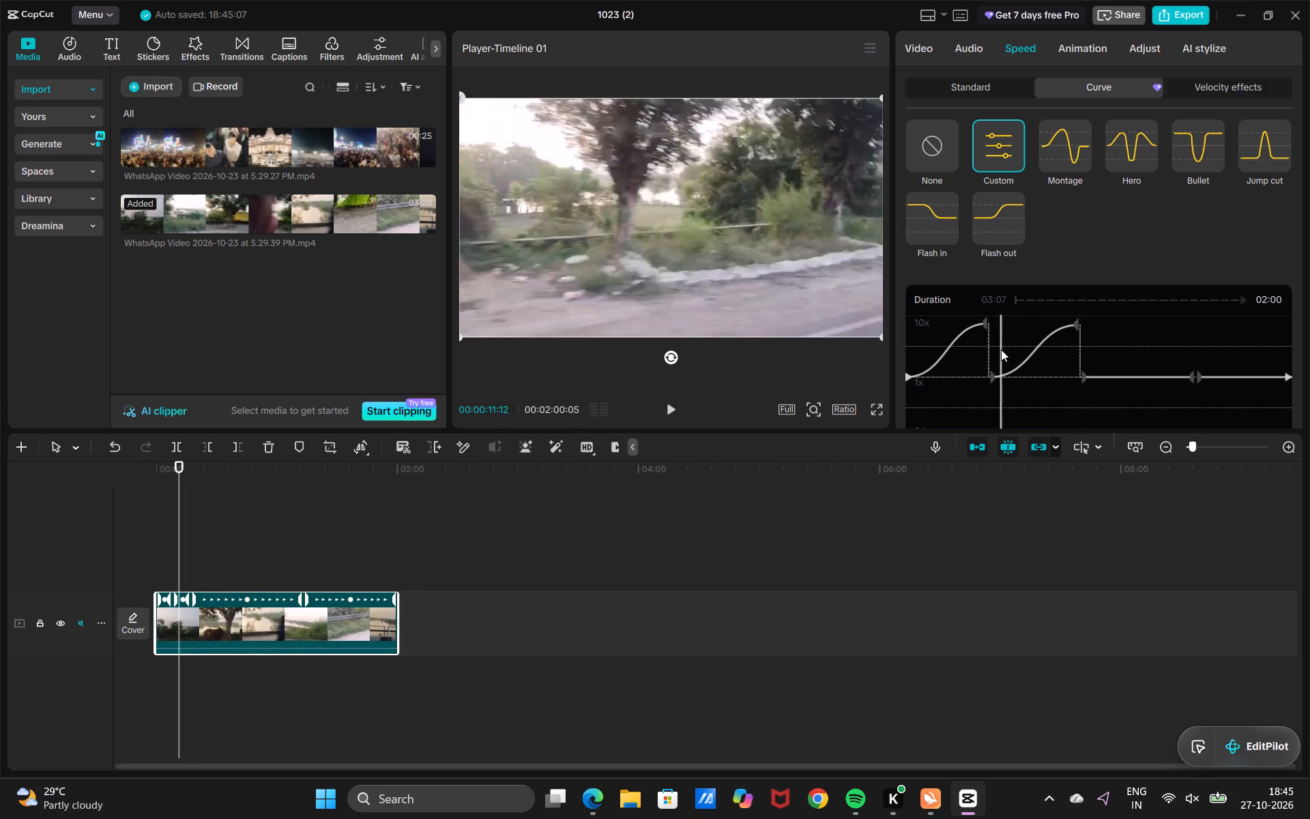
drag(1001, 349, 911, 373)
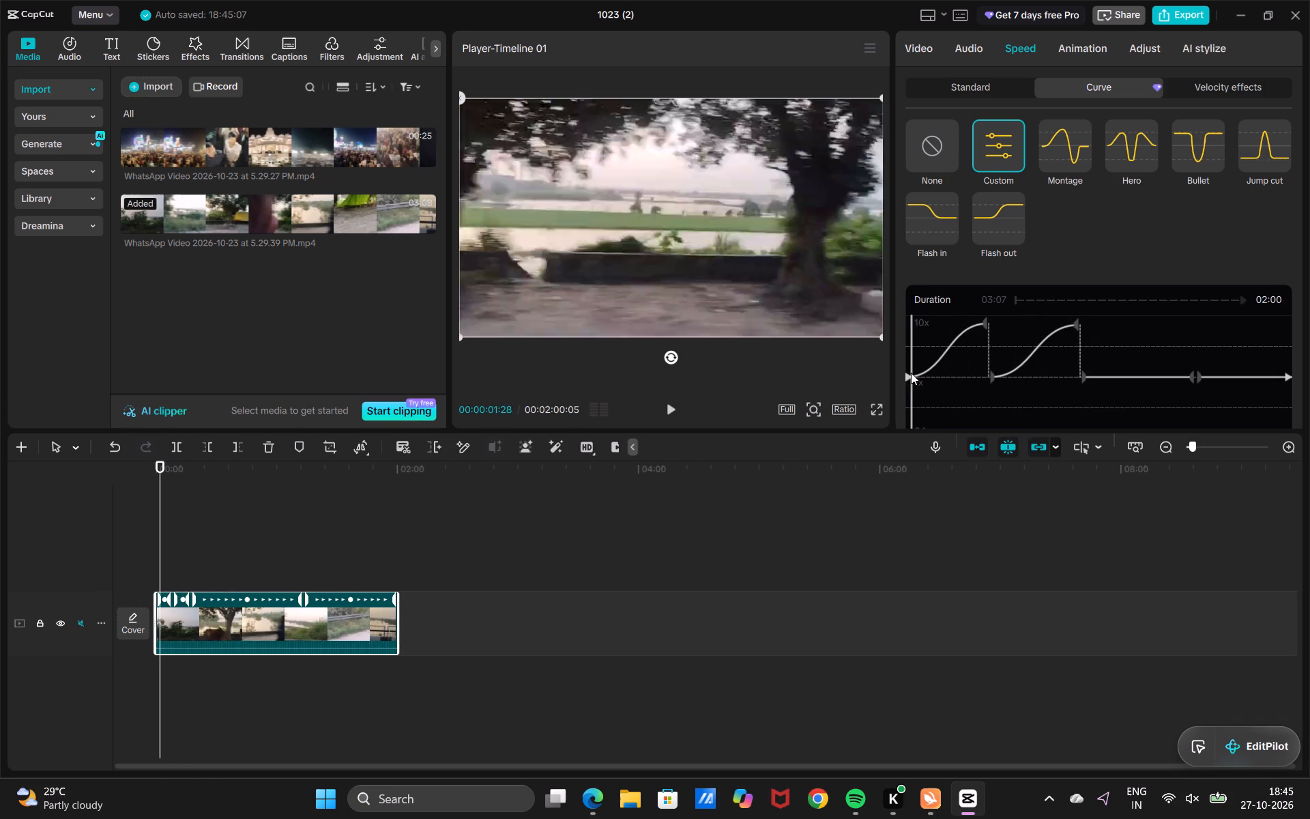
drag(911, 373, 940, 375)
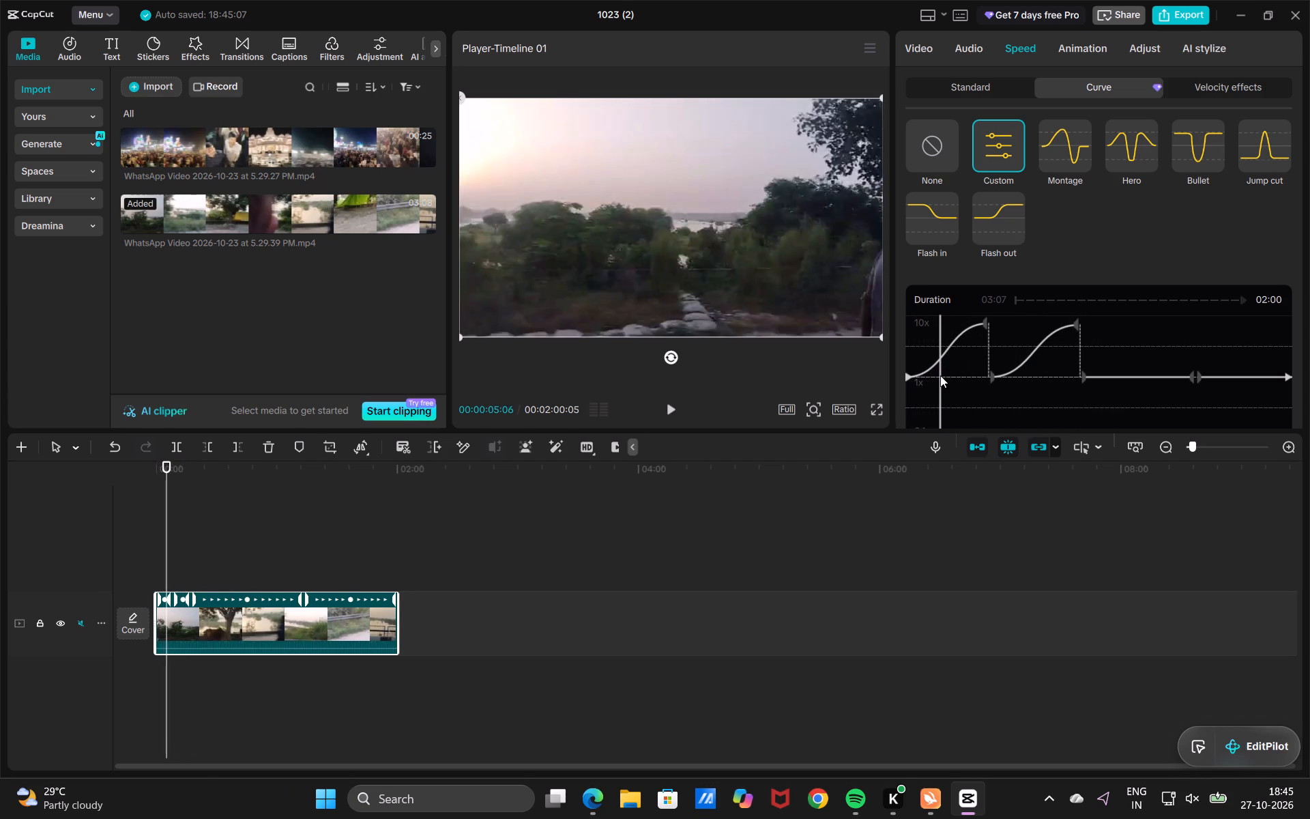
drag(940, 375, 907, 377)
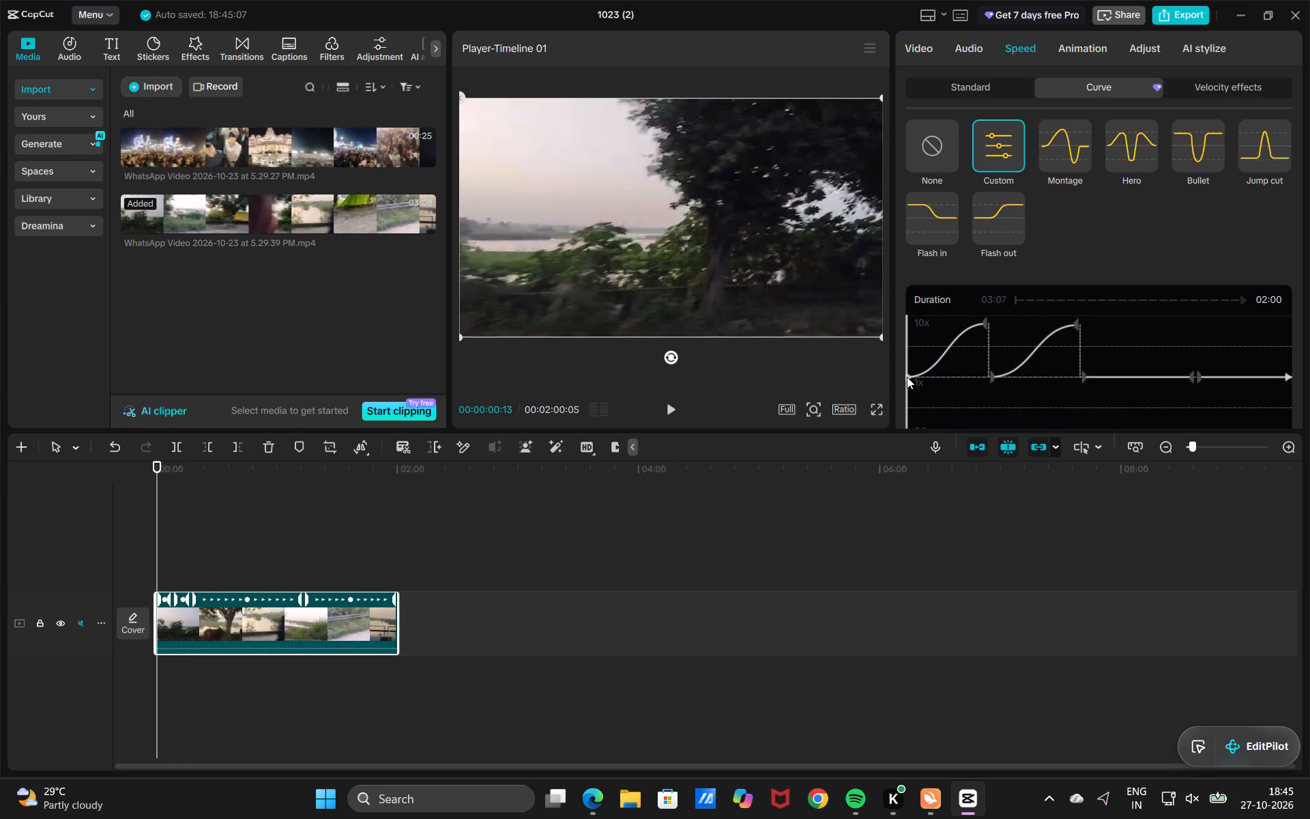
drag(907, 377, 940, 375)
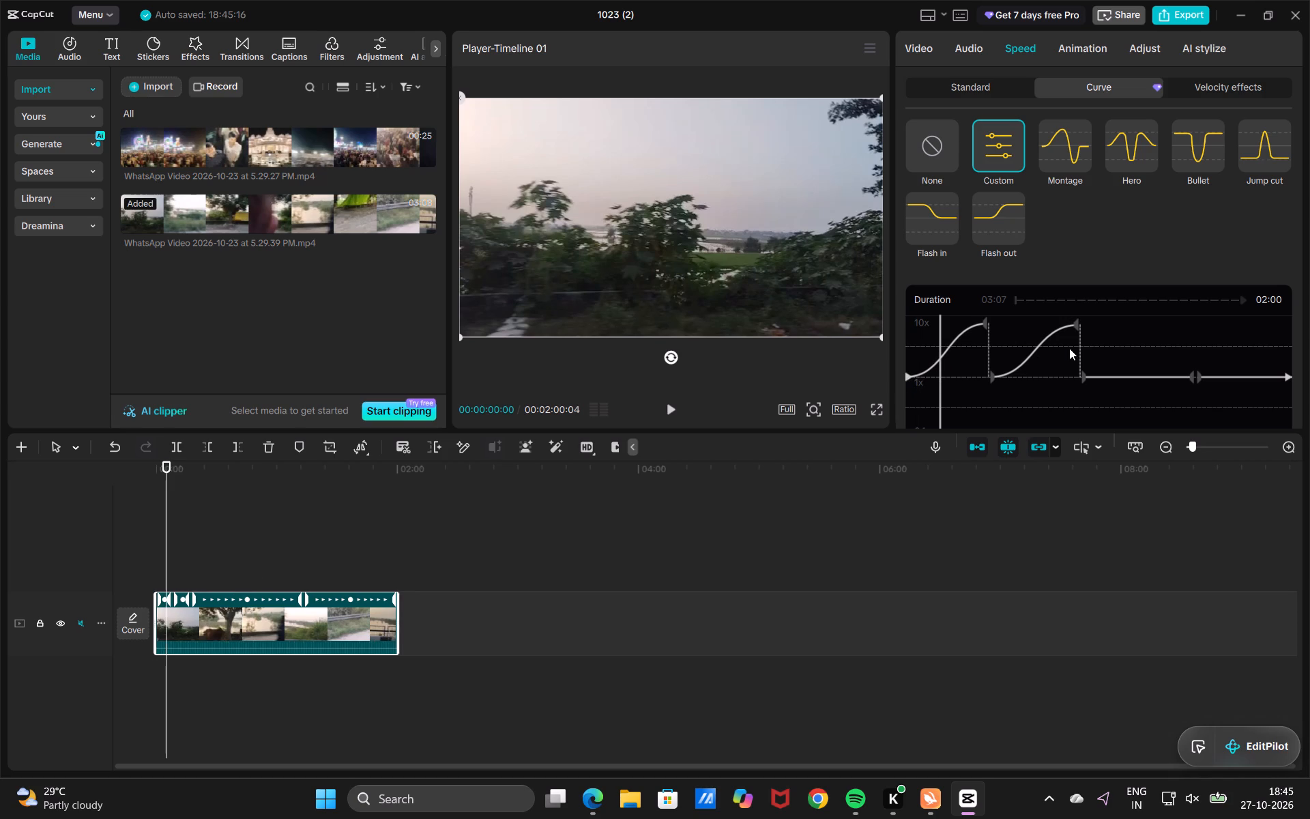
Lower both sides of the first speed curve point to about 0.24x so the clip's opening slows down.
drag(1046, 333, 1045, 375)
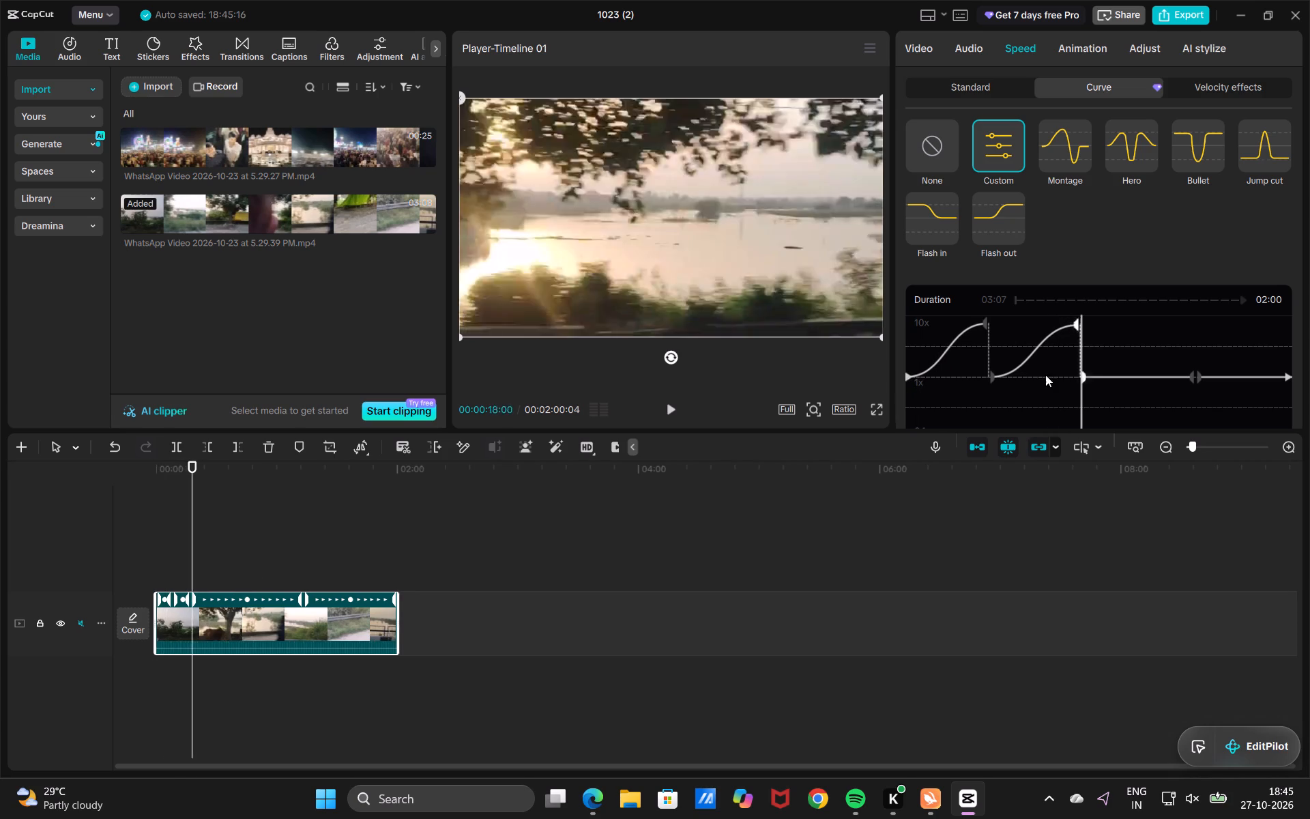
drag(1045, 375, 978, 377)
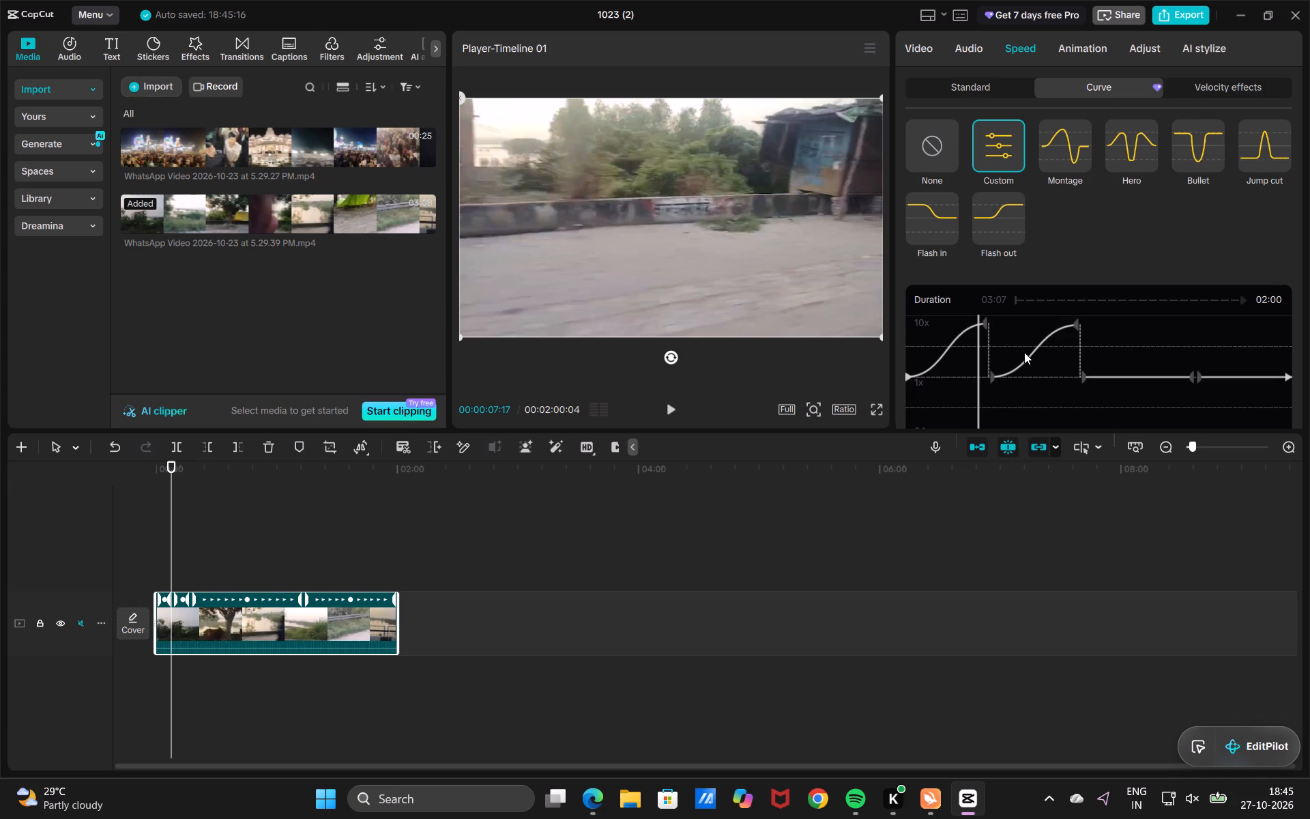
drag(948, 343, 976, 382)
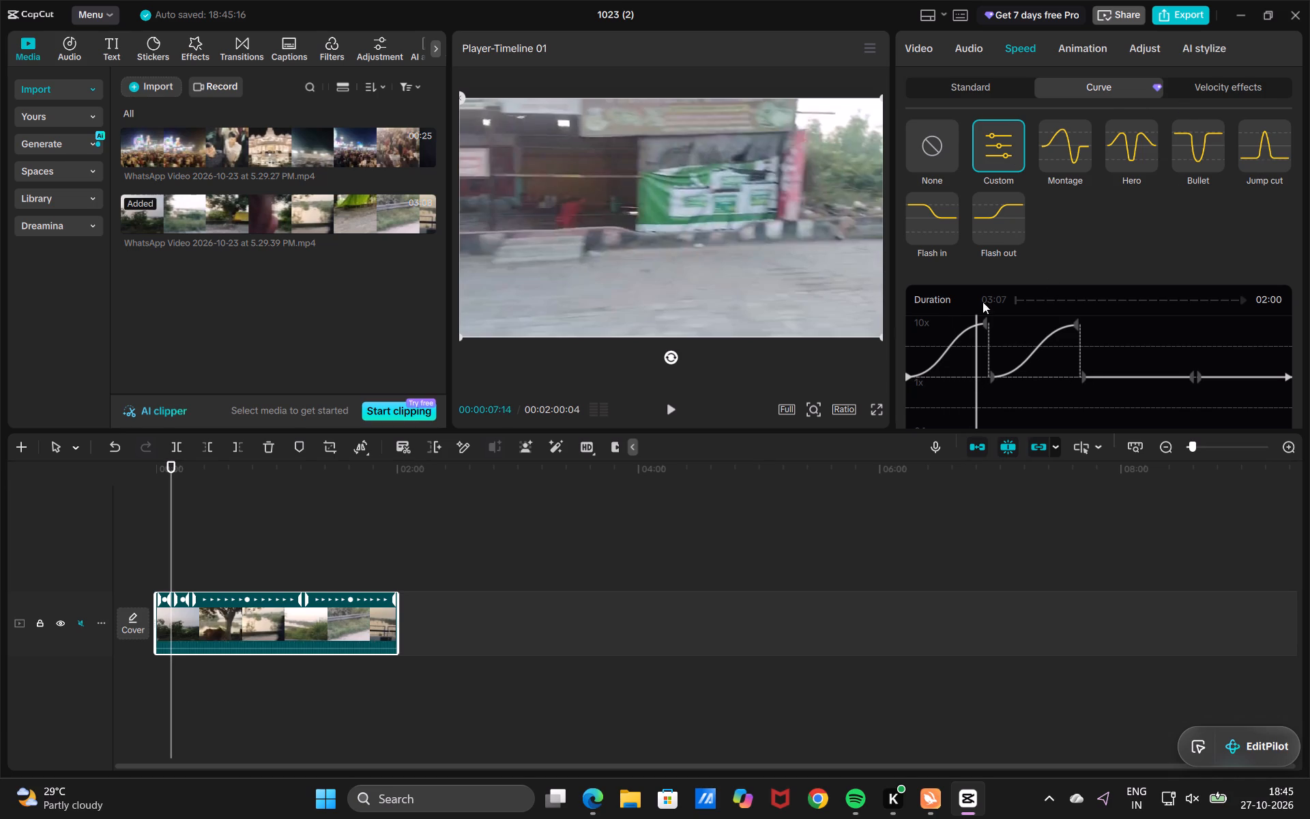
drag(980, 324, 1000, 401)
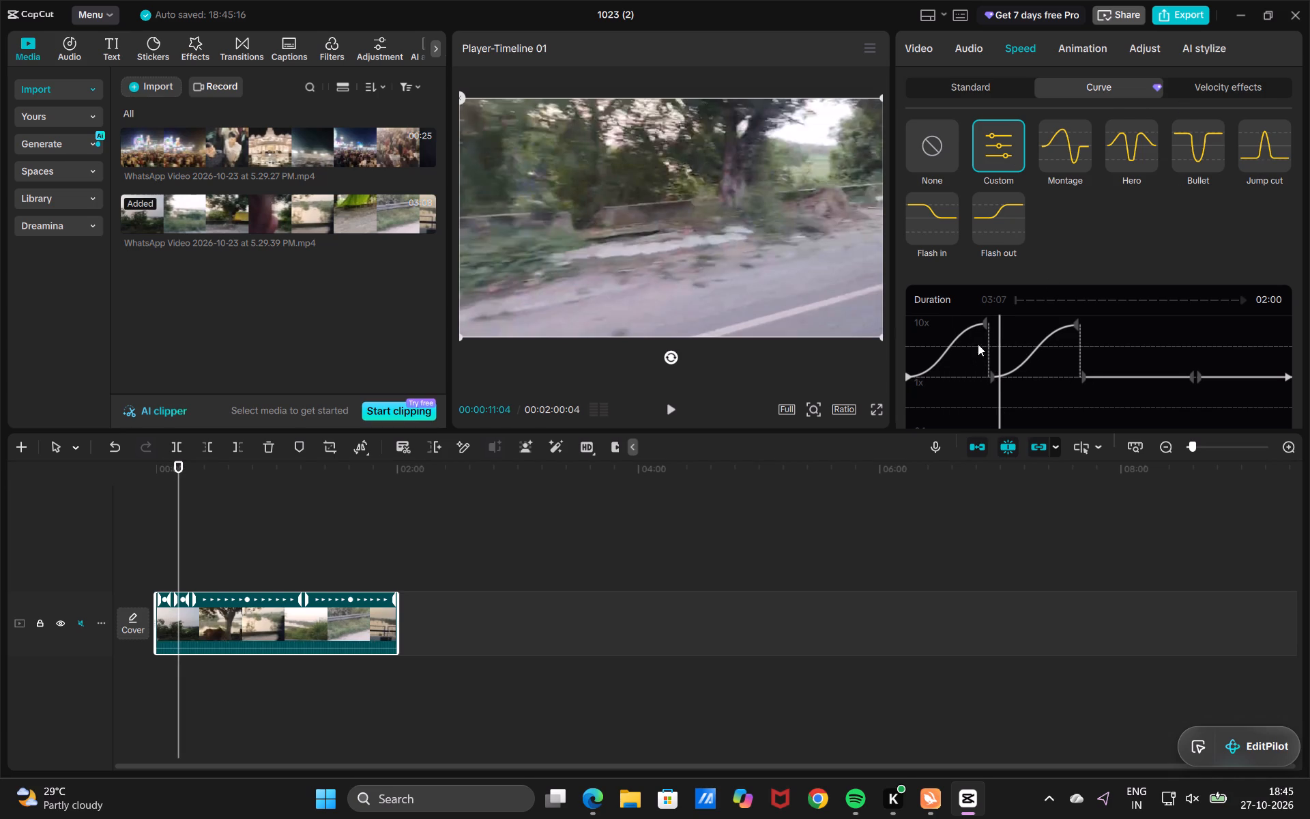
drag(985, 322, 1004, 425)
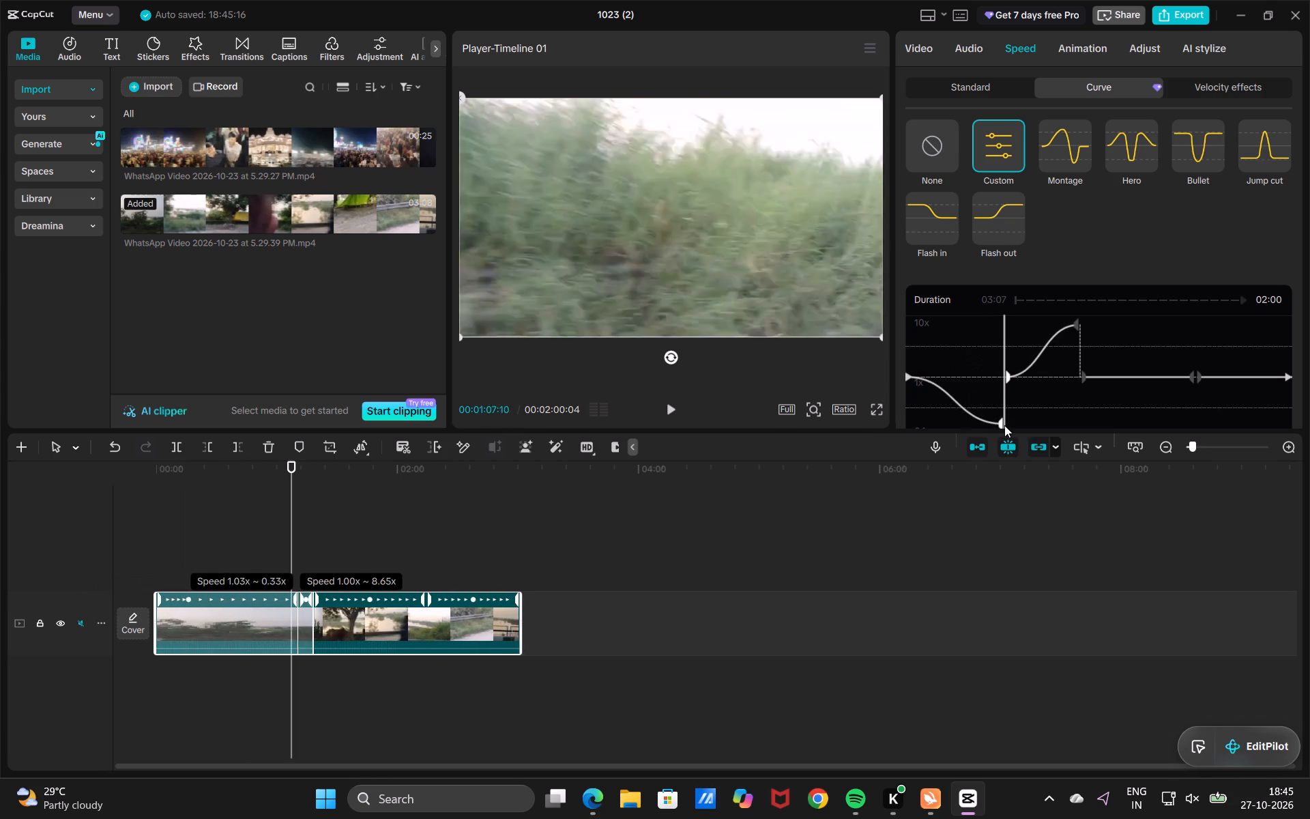
drag(1004, 425, 1005, 429)
drag(1010, 377, 1014, 397)
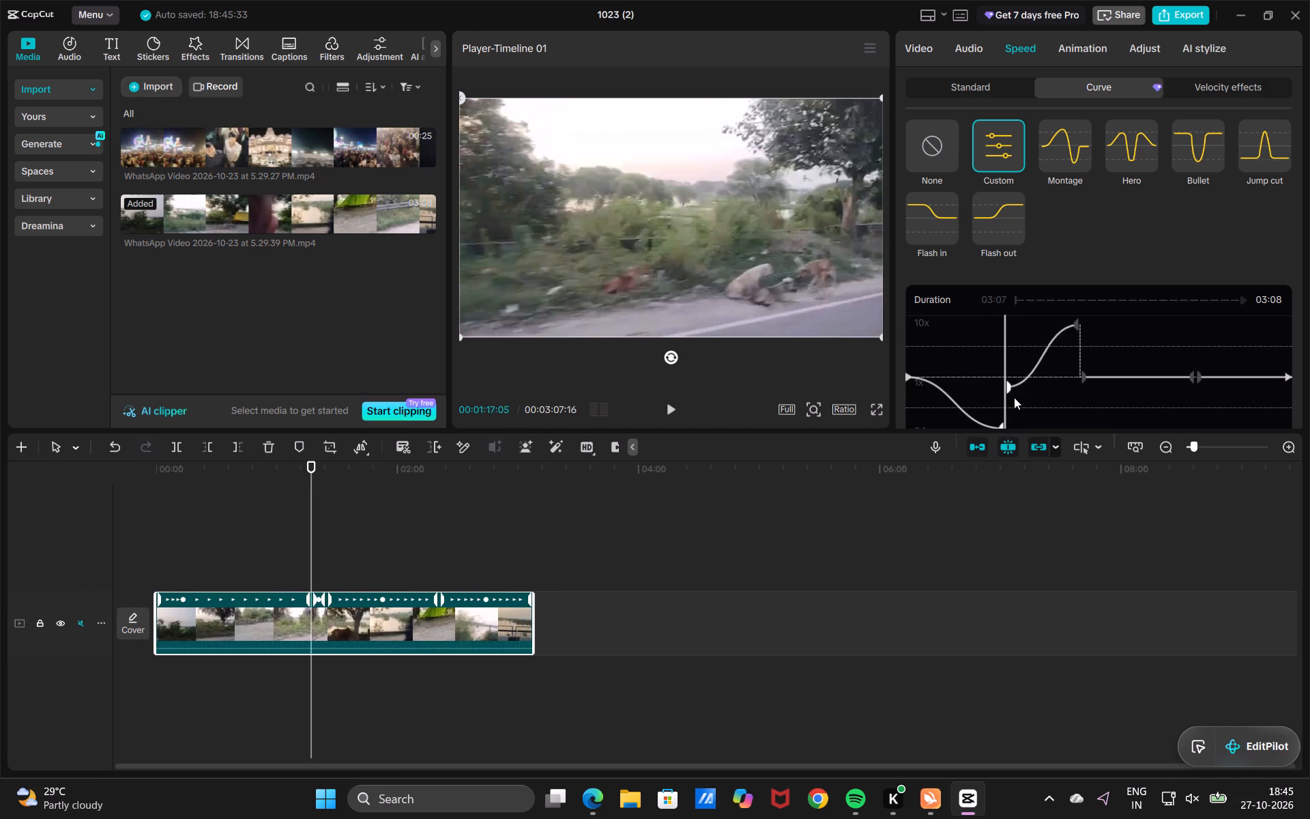
drag(1014, 397, 992, 433)
Lower the incoming side of the middle speed curve point to 1.00x.
drag(1073, 325, 1081, 360)
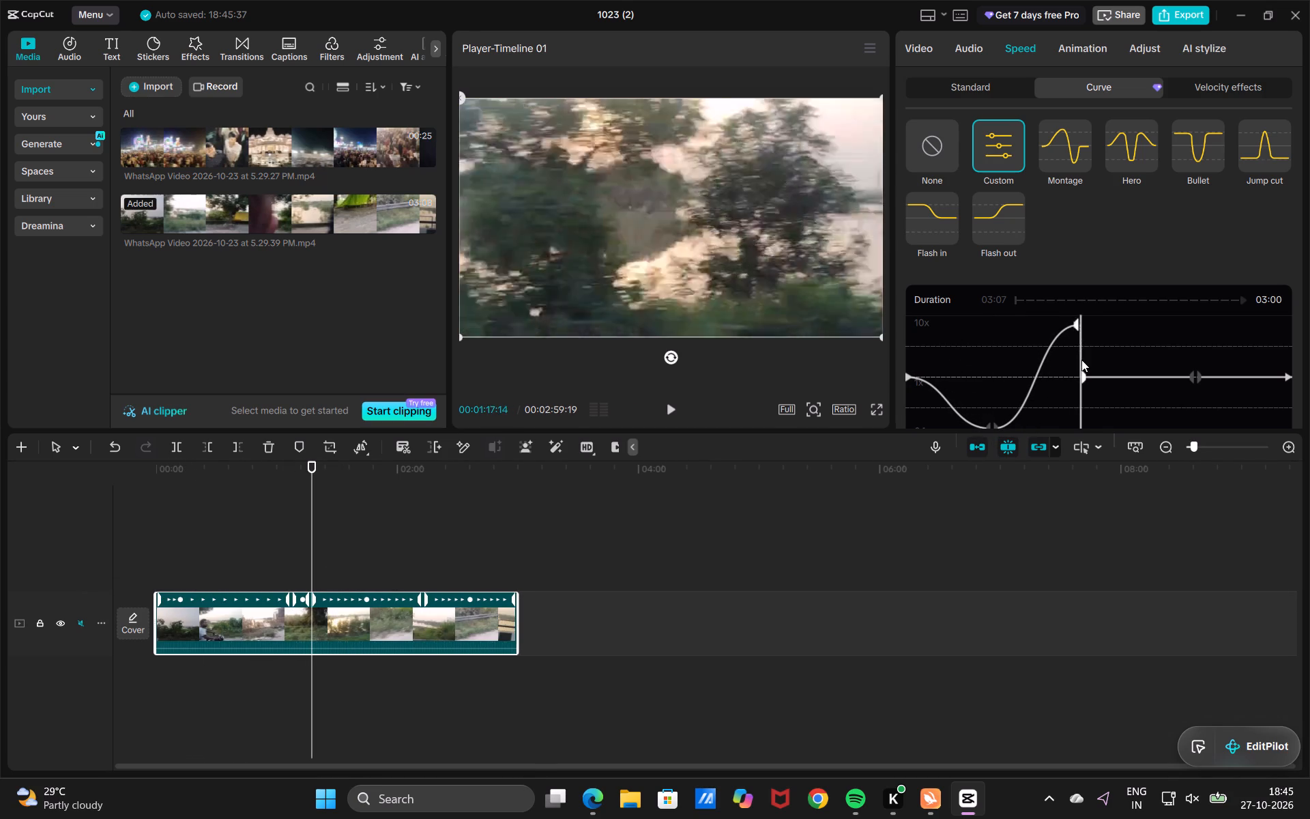
drag(1081, 360, 1077, 354)
drag(1074, 325, 1074, 345)
drag(1060, 332, 1065, 354)
drag(1075, 324, 1080, 361)
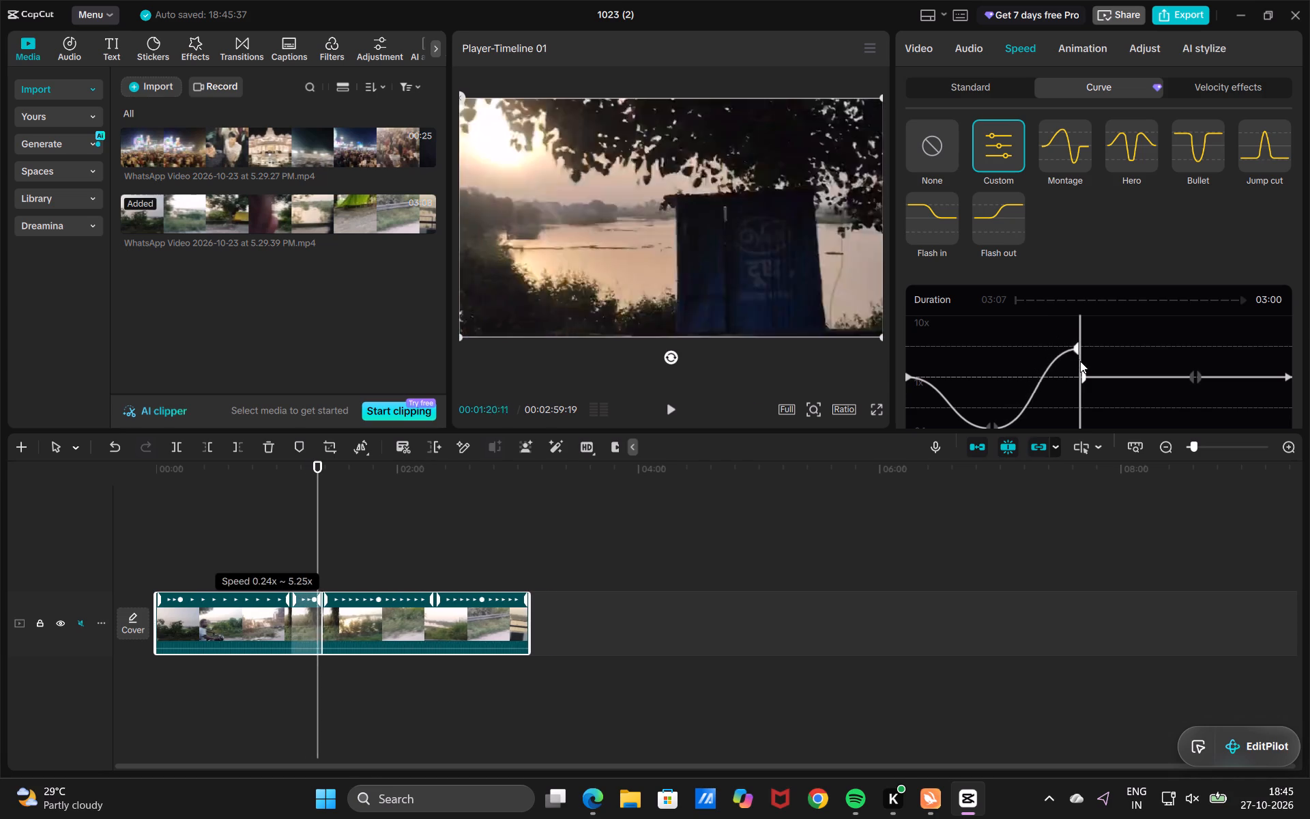
drag(1080, 361, 1077, 376)
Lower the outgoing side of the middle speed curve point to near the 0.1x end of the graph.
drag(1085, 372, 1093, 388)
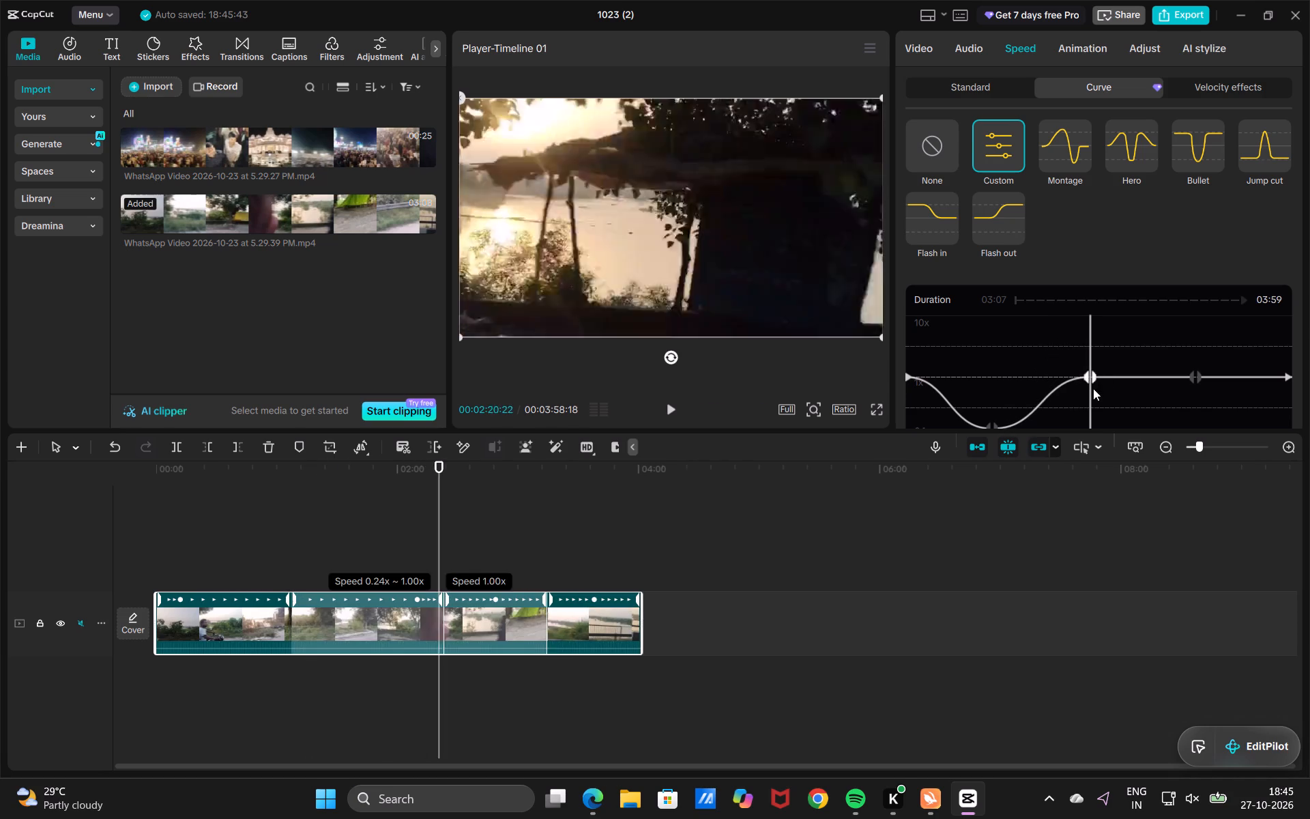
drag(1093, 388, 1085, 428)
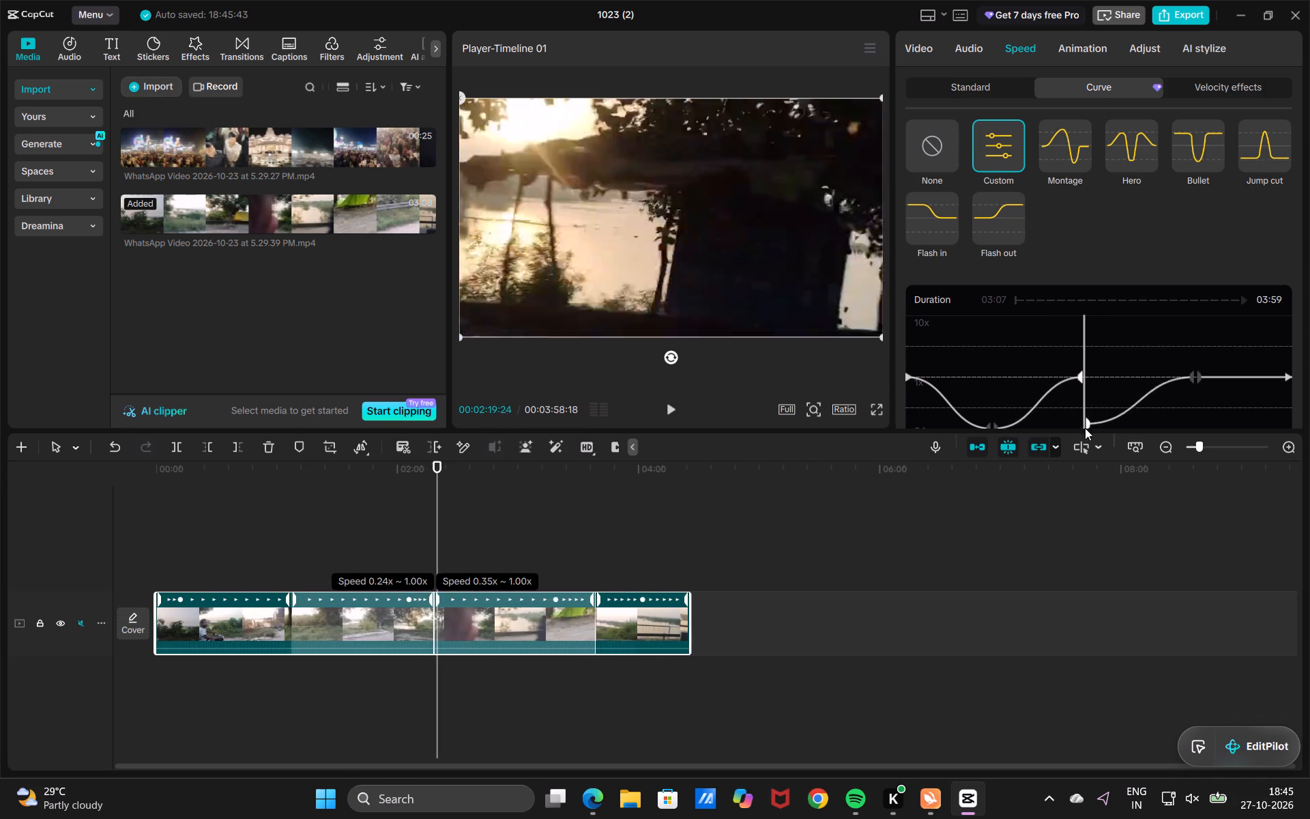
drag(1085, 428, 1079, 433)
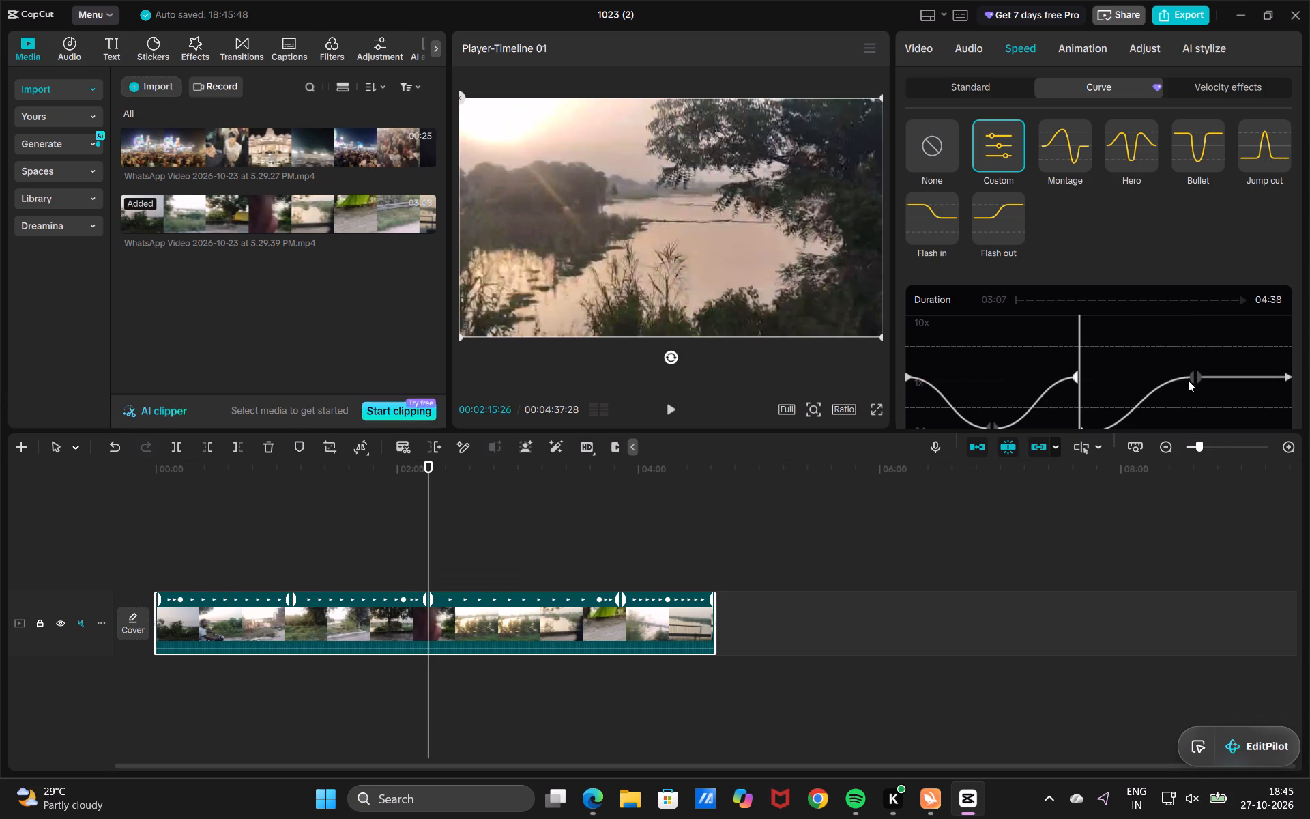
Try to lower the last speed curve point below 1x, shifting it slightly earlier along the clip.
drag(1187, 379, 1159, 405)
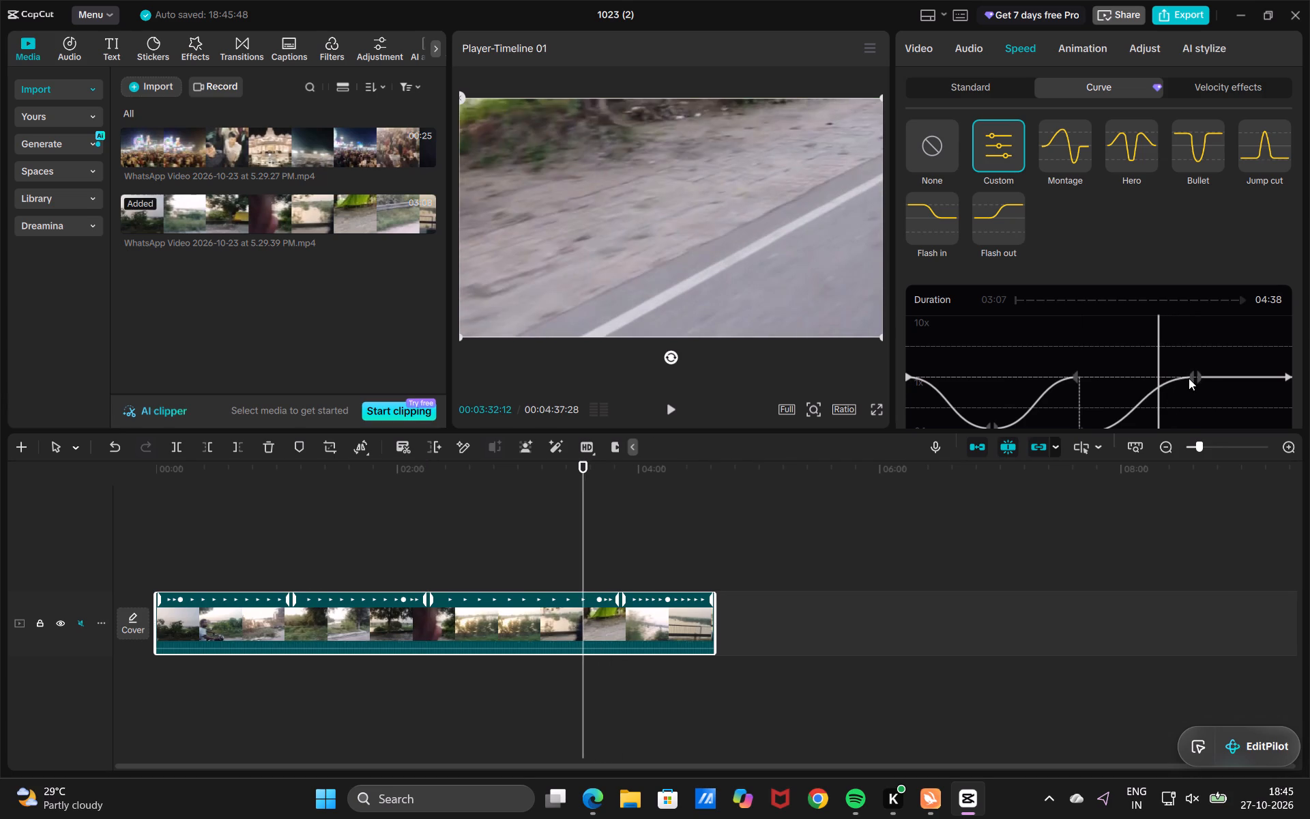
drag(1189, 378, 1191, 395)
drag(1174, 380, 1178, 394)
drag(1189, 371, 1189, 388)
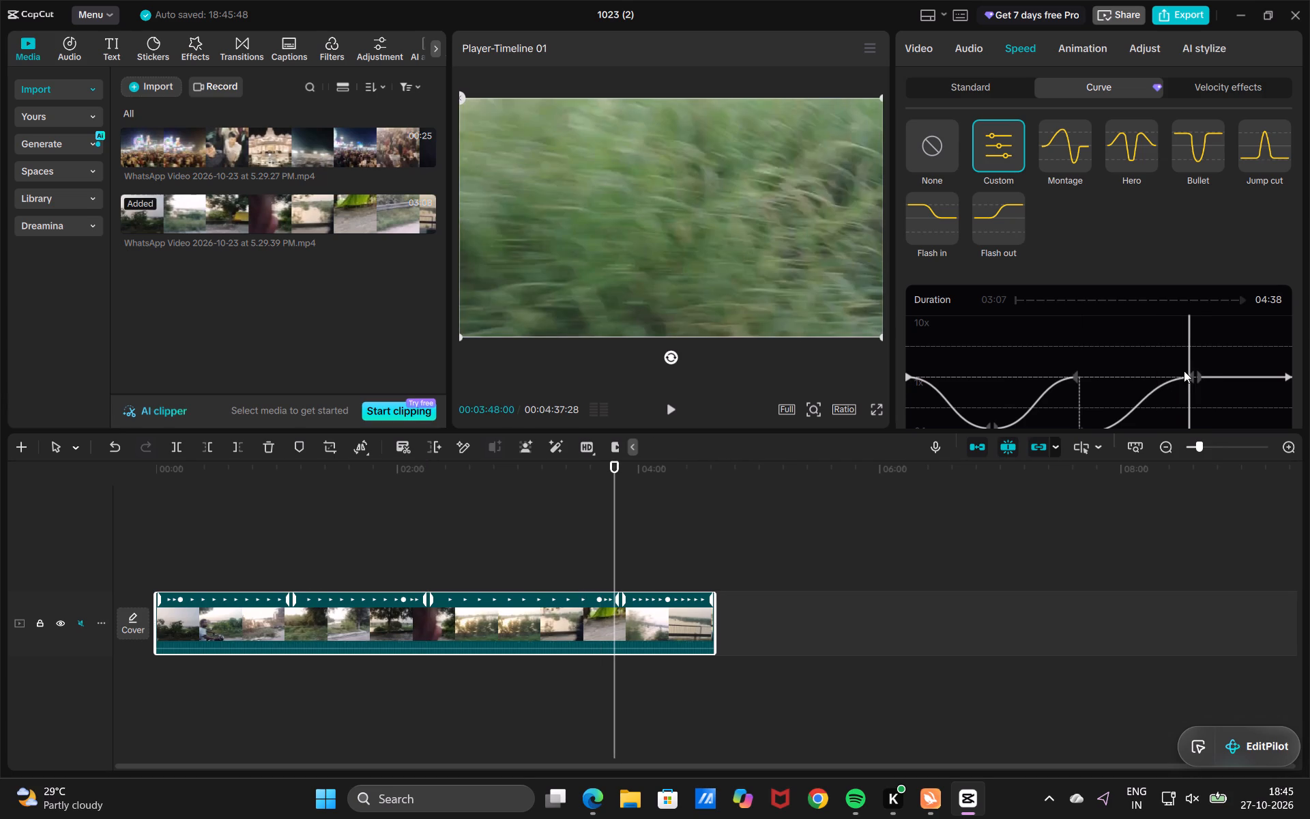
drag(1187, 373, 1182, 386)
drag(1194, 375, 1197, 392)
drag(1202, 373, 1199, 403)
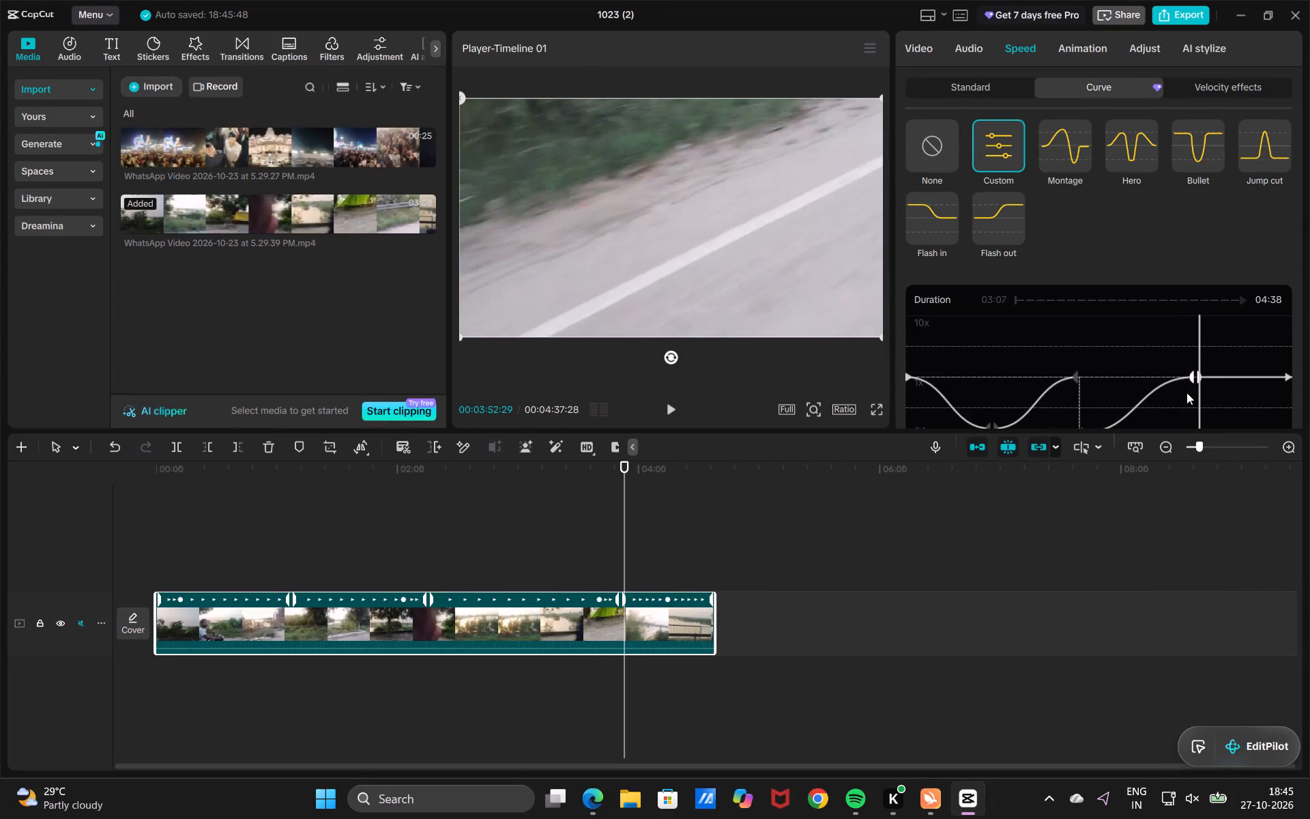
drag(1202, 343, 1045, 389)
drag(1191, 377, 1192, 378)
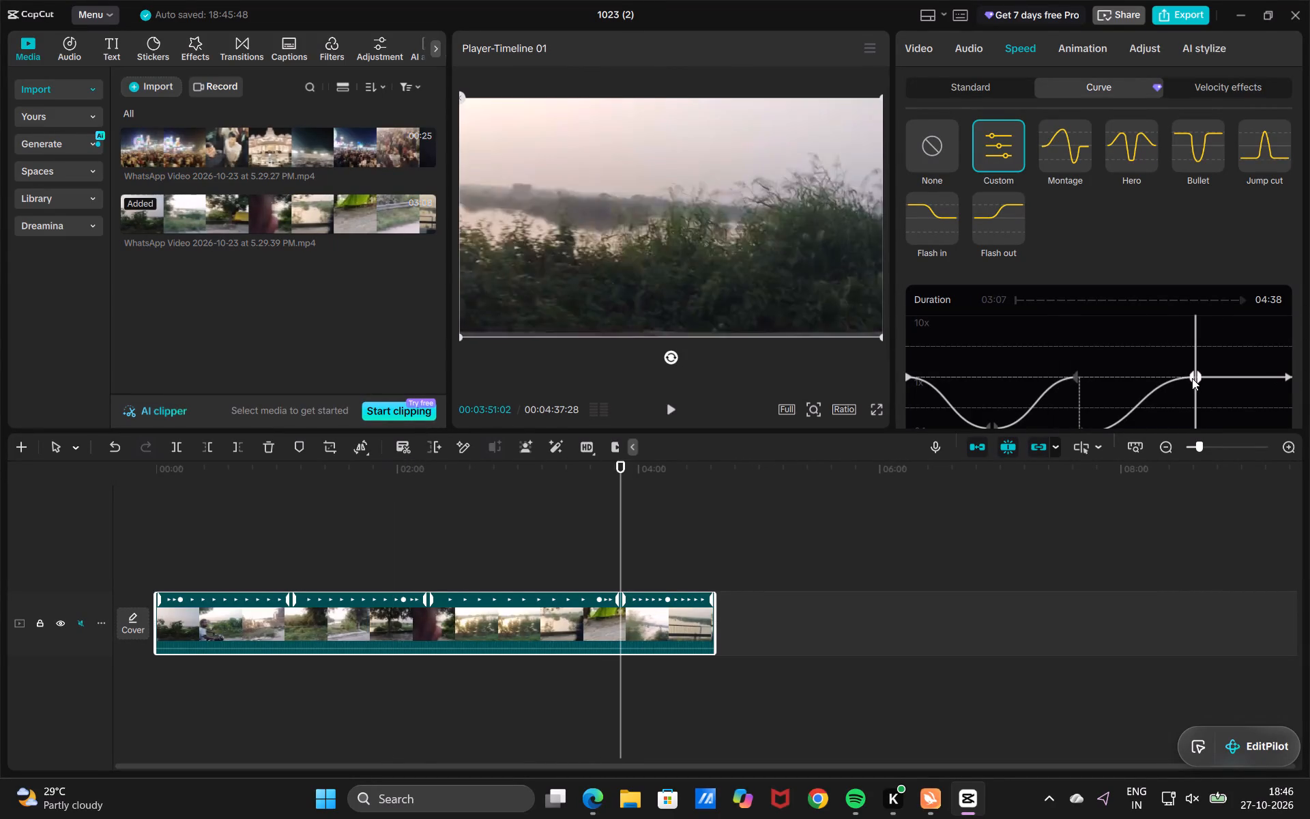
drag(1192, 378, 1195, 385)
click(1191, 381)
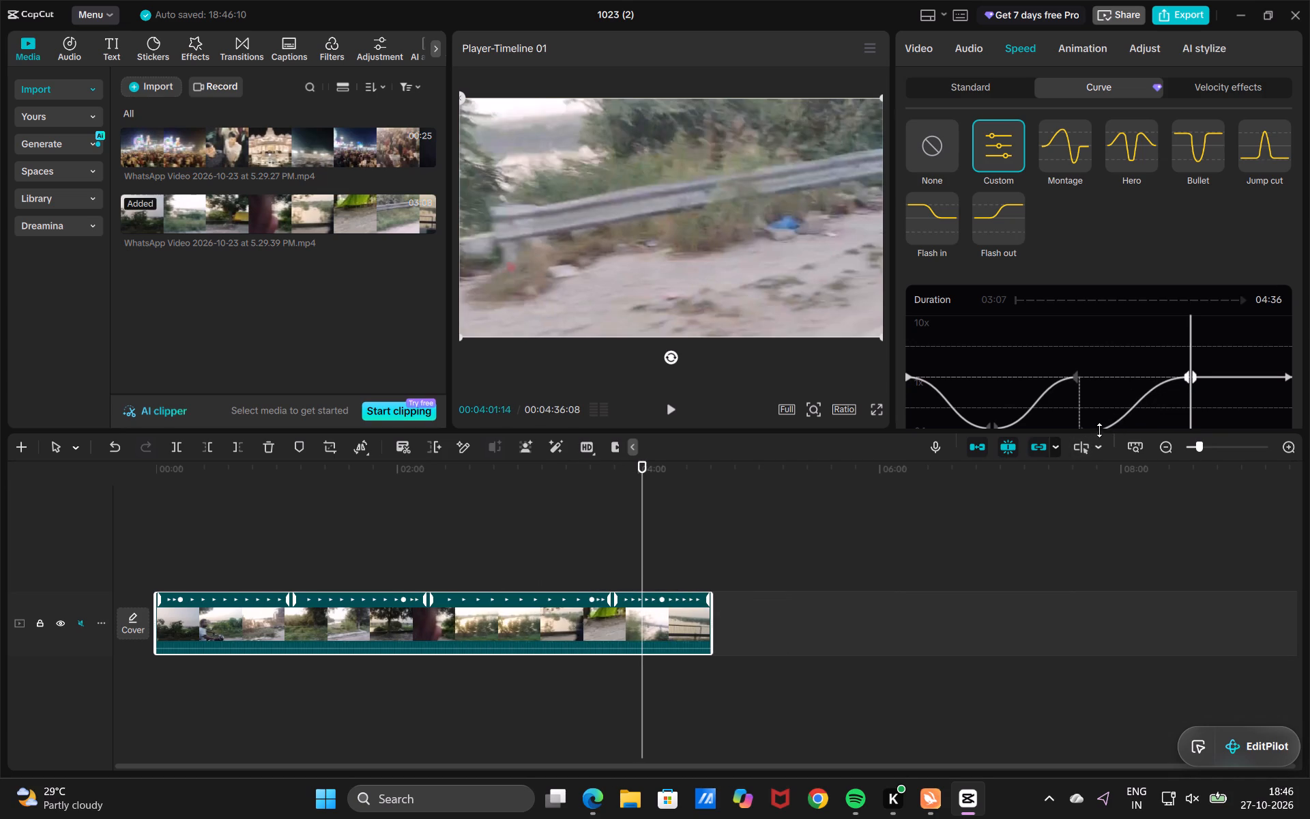
Raise the outgoing side of the middle speed curve point to 1.00x so both of its sides are level.
drag(1112, 430, 1120, 459)
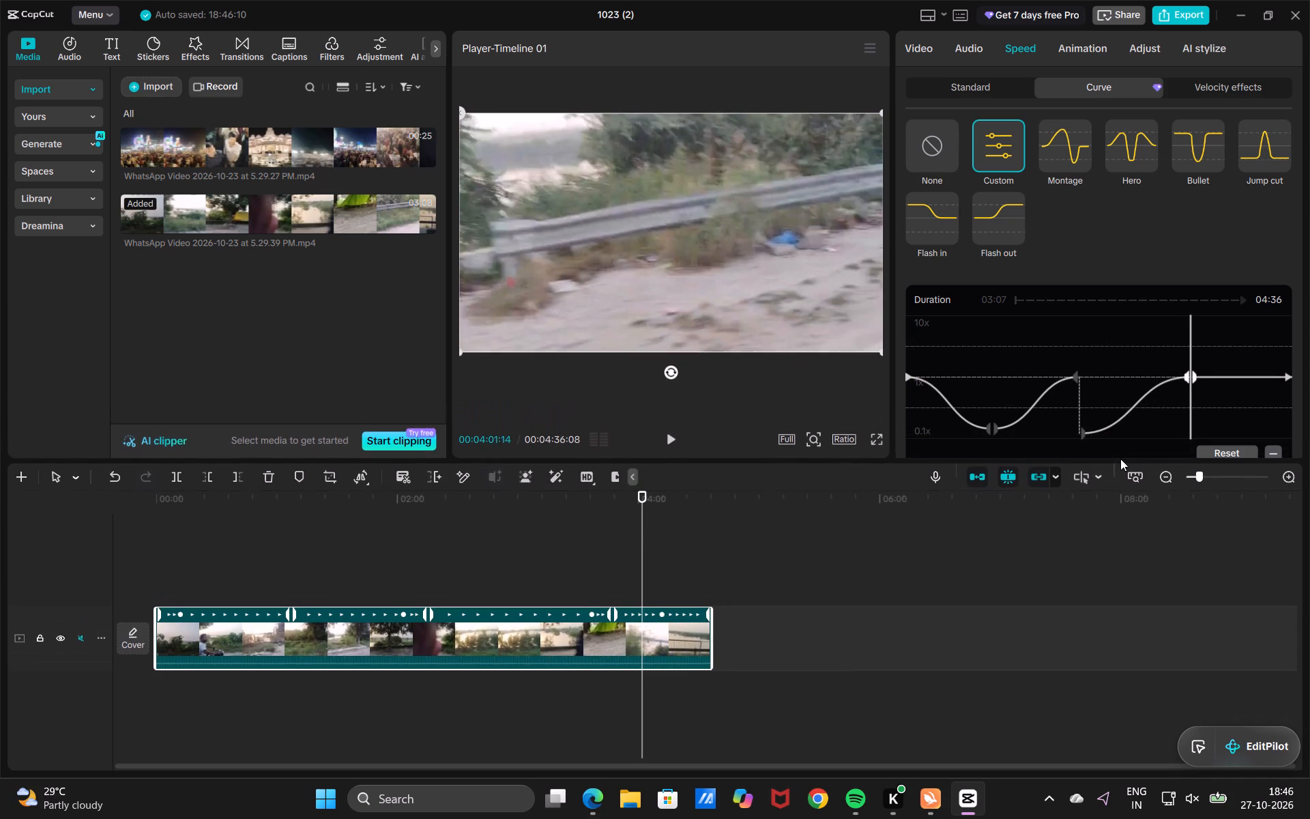
drag(1120, 459, 1132, 489)
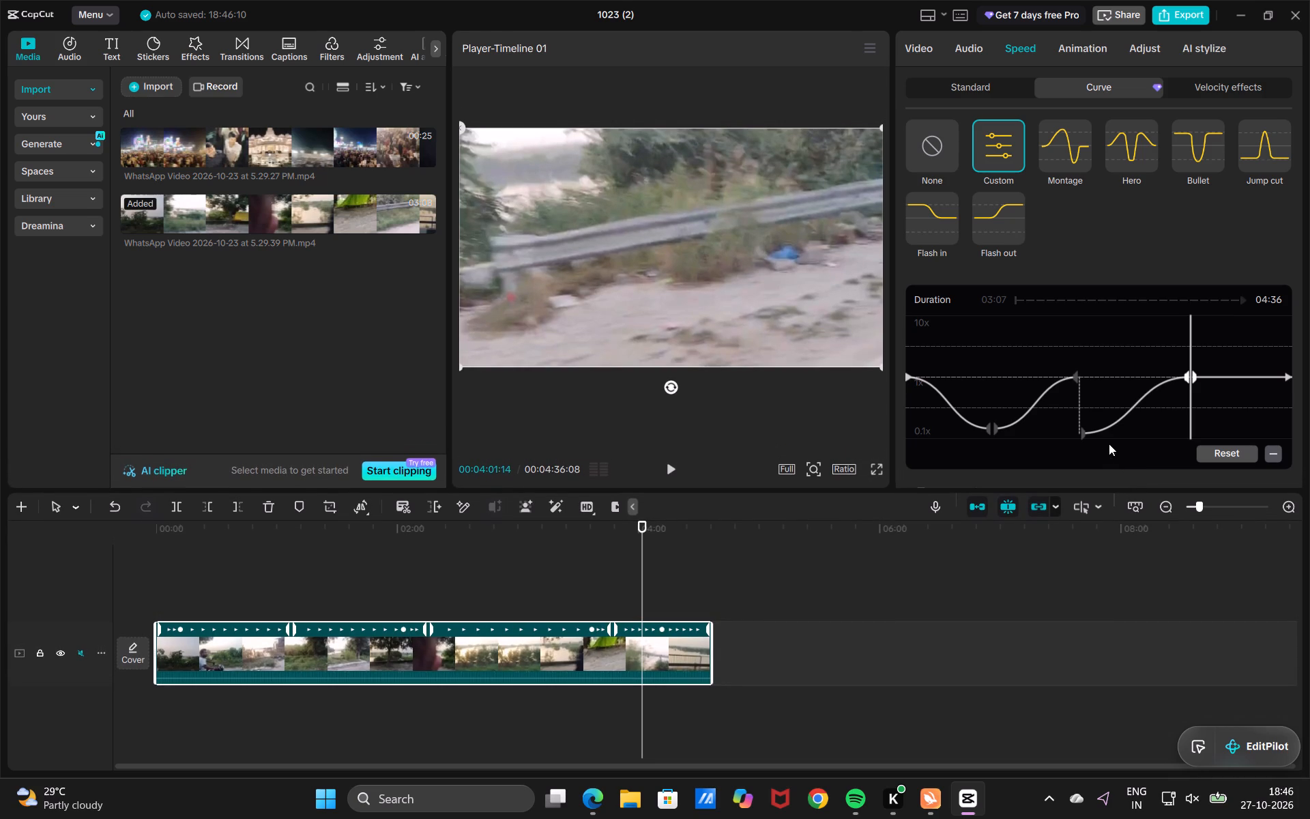
drag(1090, 432, 1087, 422)
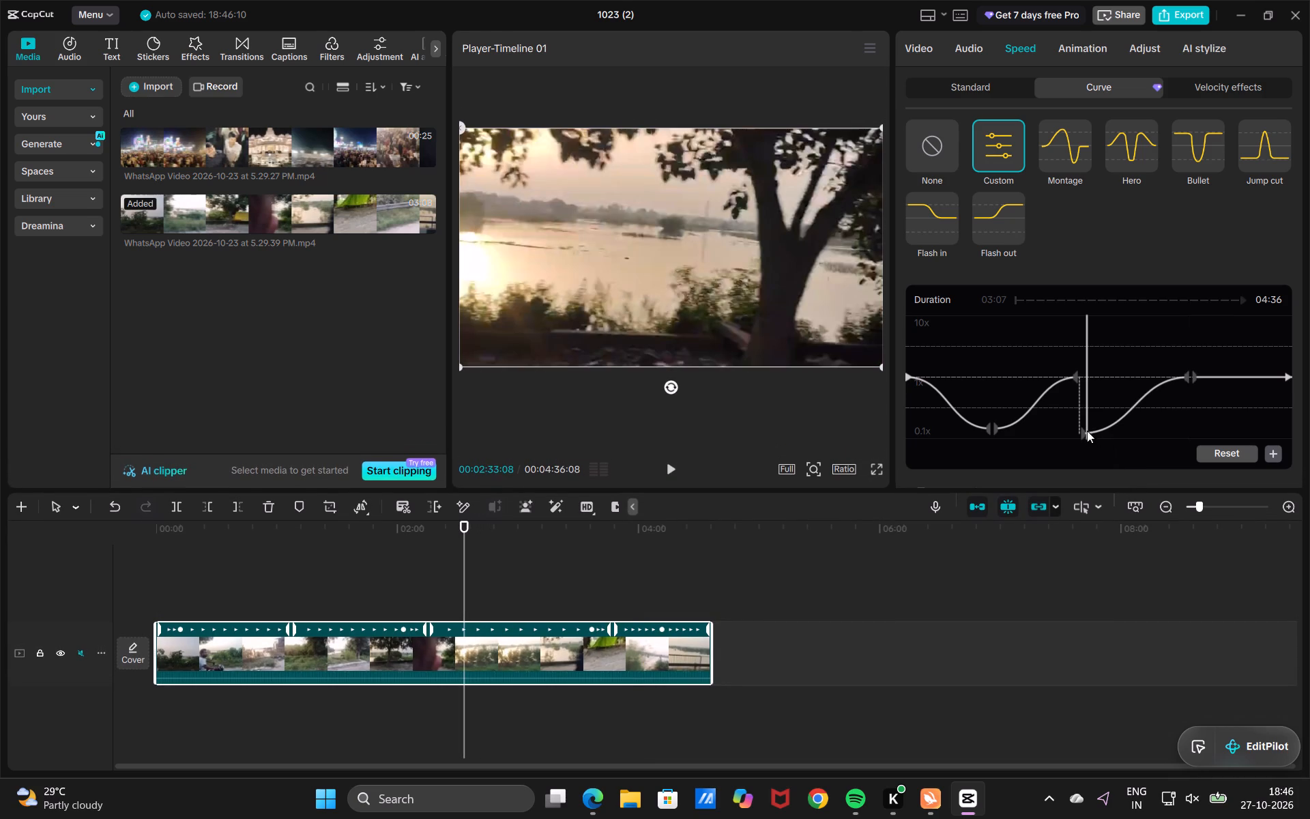
drag(1082, 437, 1090, 396)
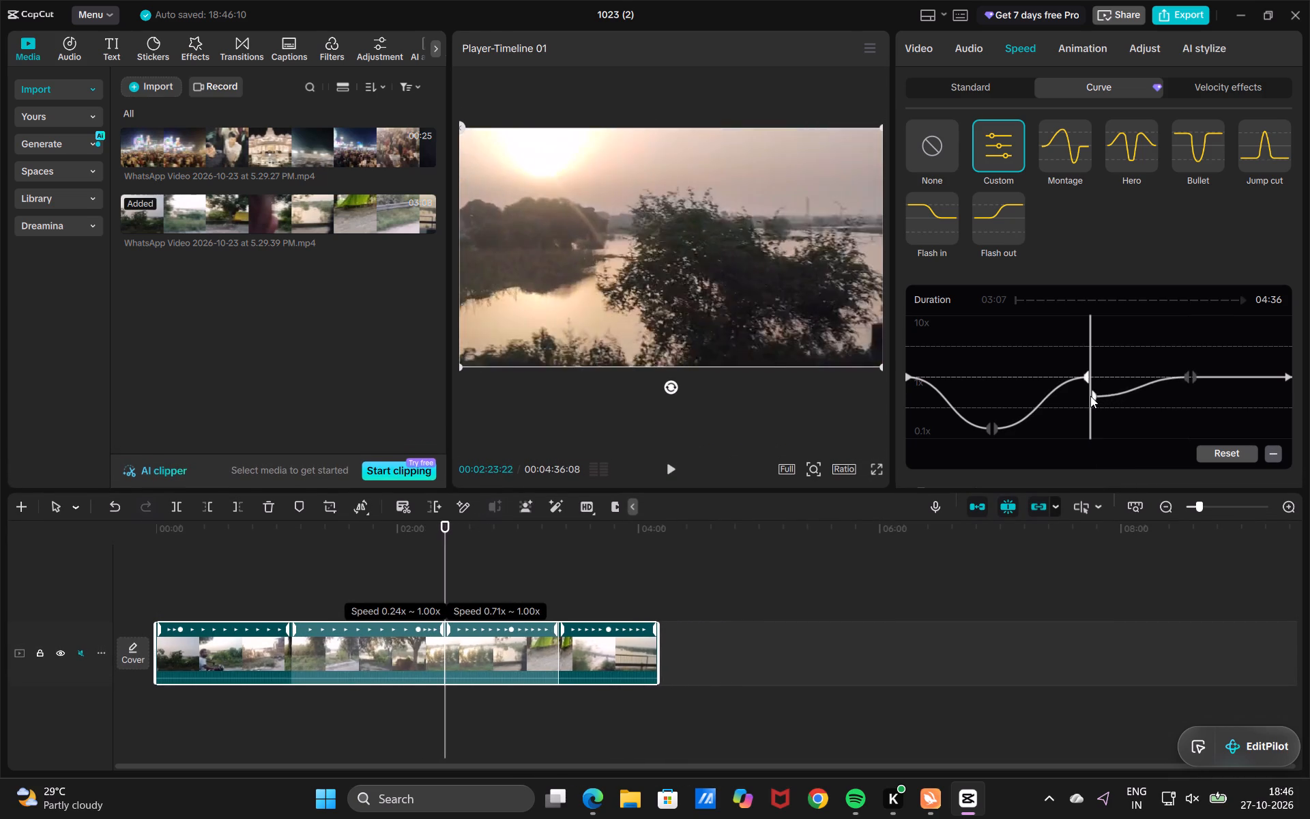
drag(1090, 396, 1077, 381)
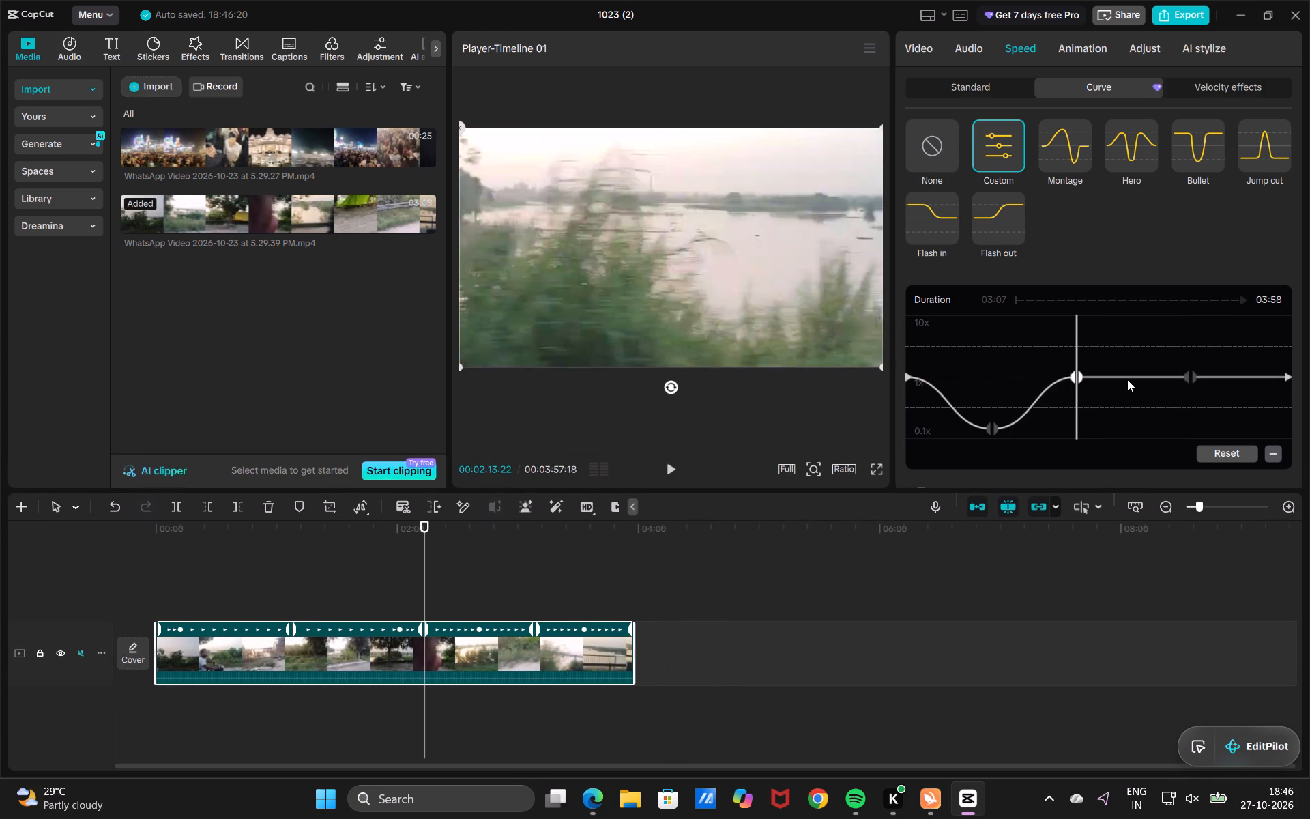
Lower both sides of the last speed curve point to slightly below the first point's dip and shift it slightly earlier.
drag(1127, 375, 1130, 392)
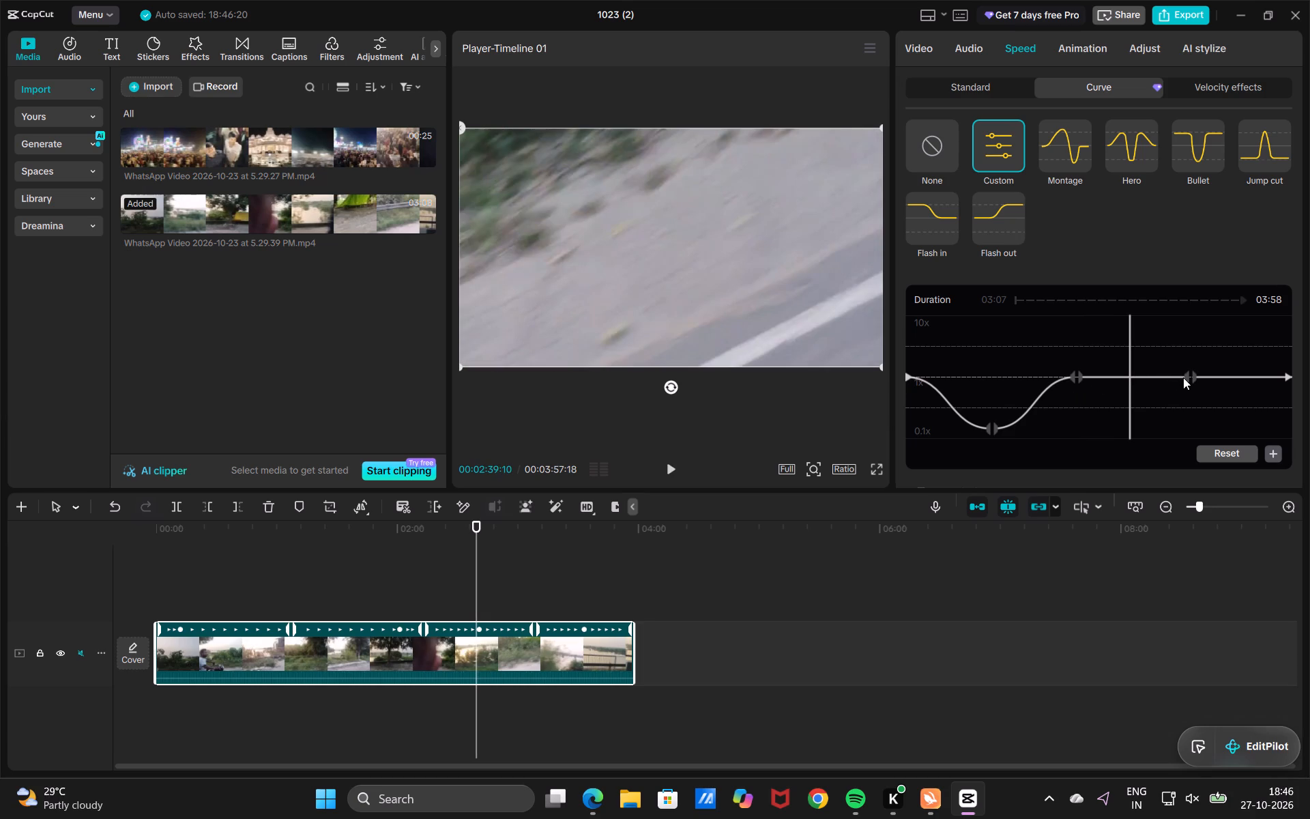
drag(1183, 377, 1178, 412)
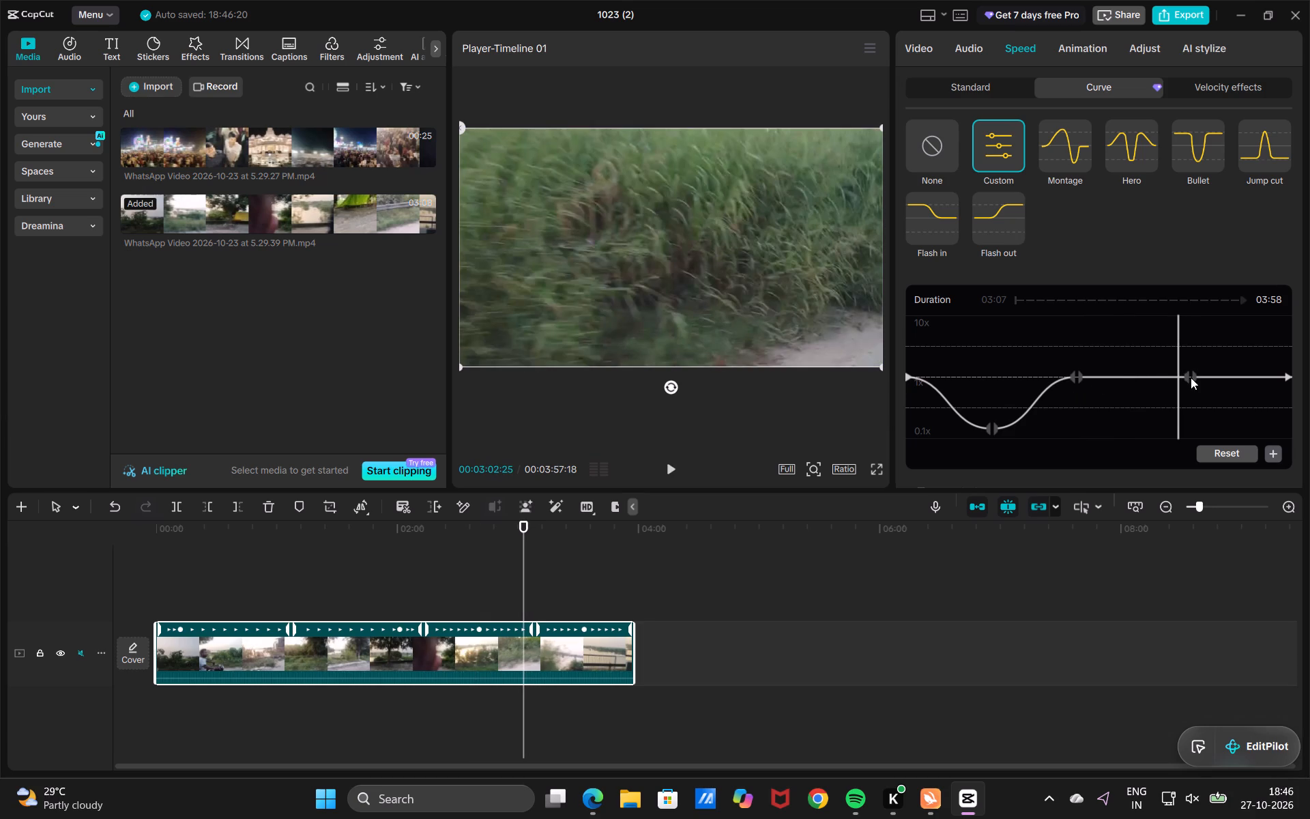
drag(1184, 377, 1183, 399)
click(1184, 375)
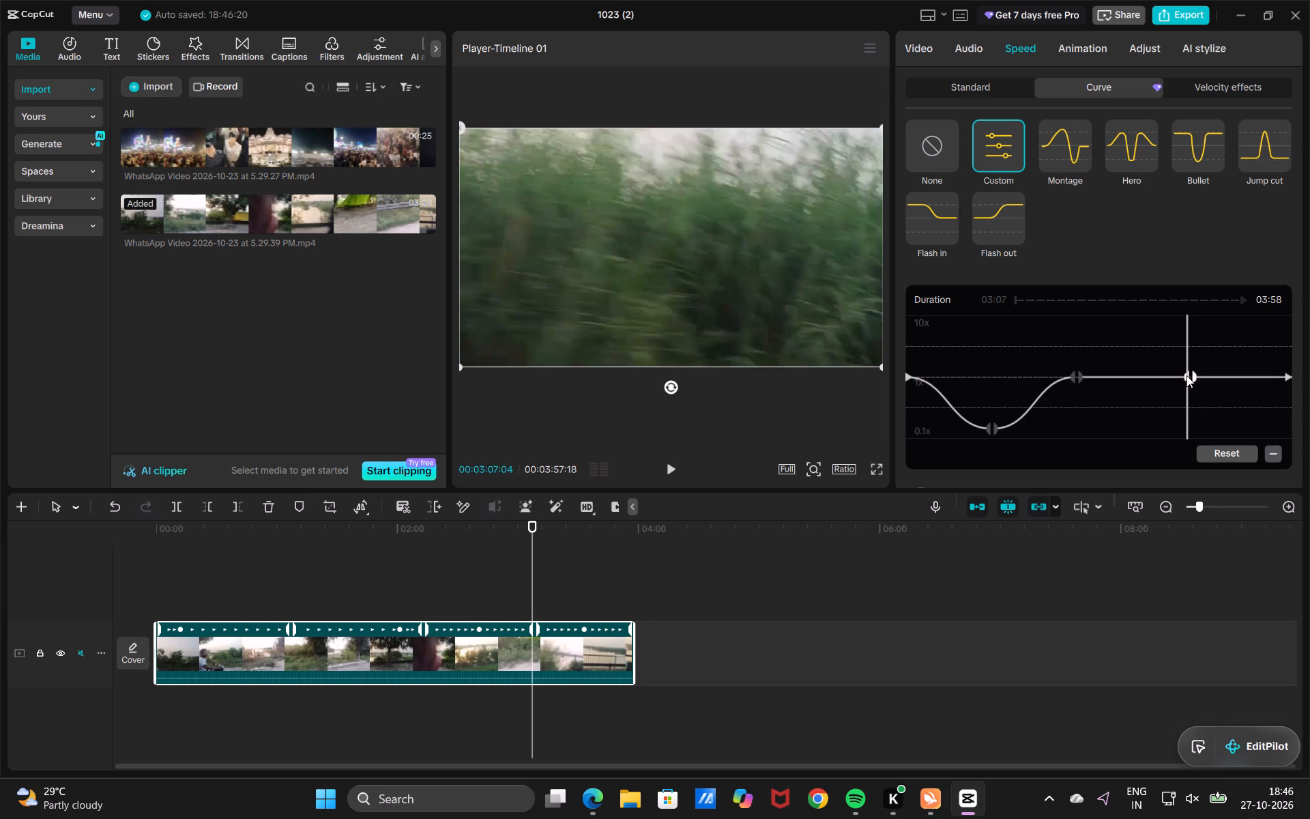
drag(1187, 375, 1178, 433)
drag(1179, 377, 1181, 392)
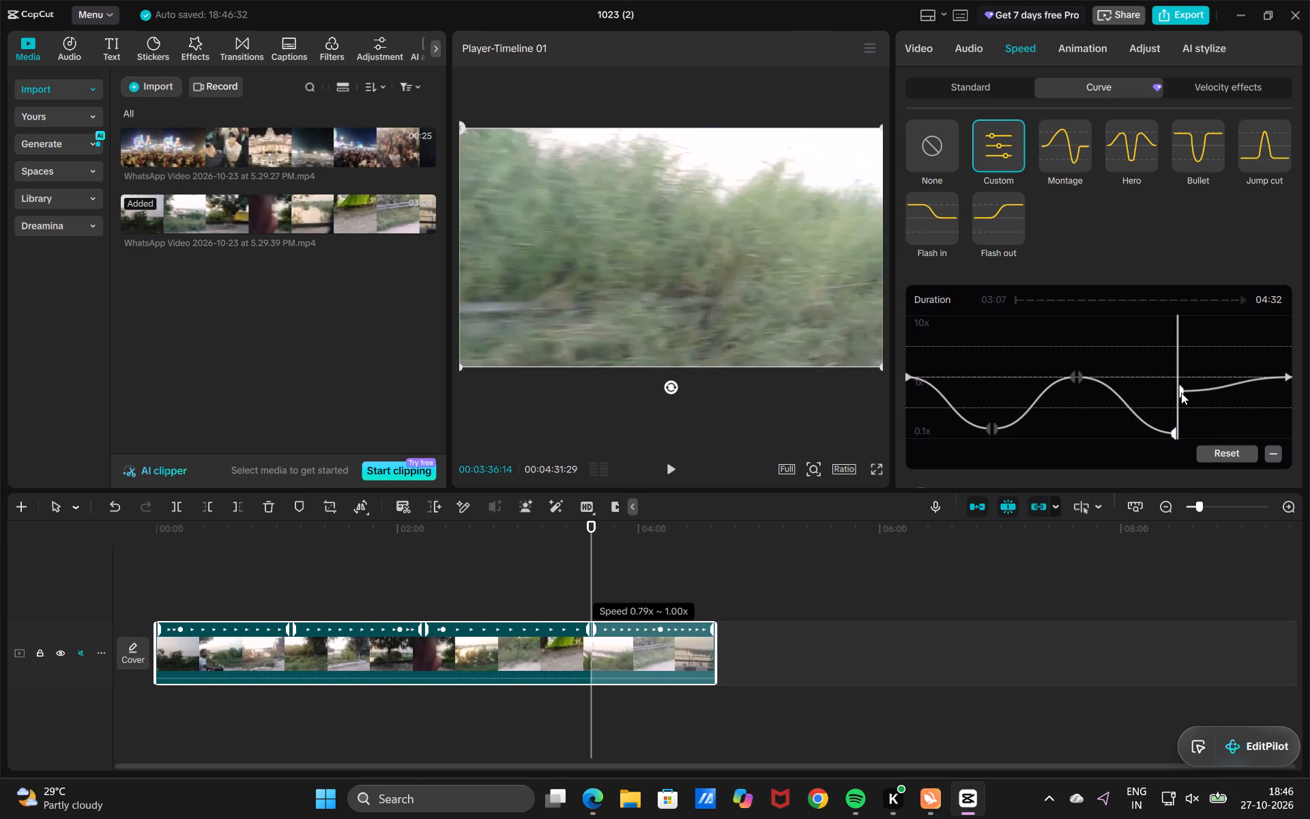
drag(1181, 392, 1186, 431)
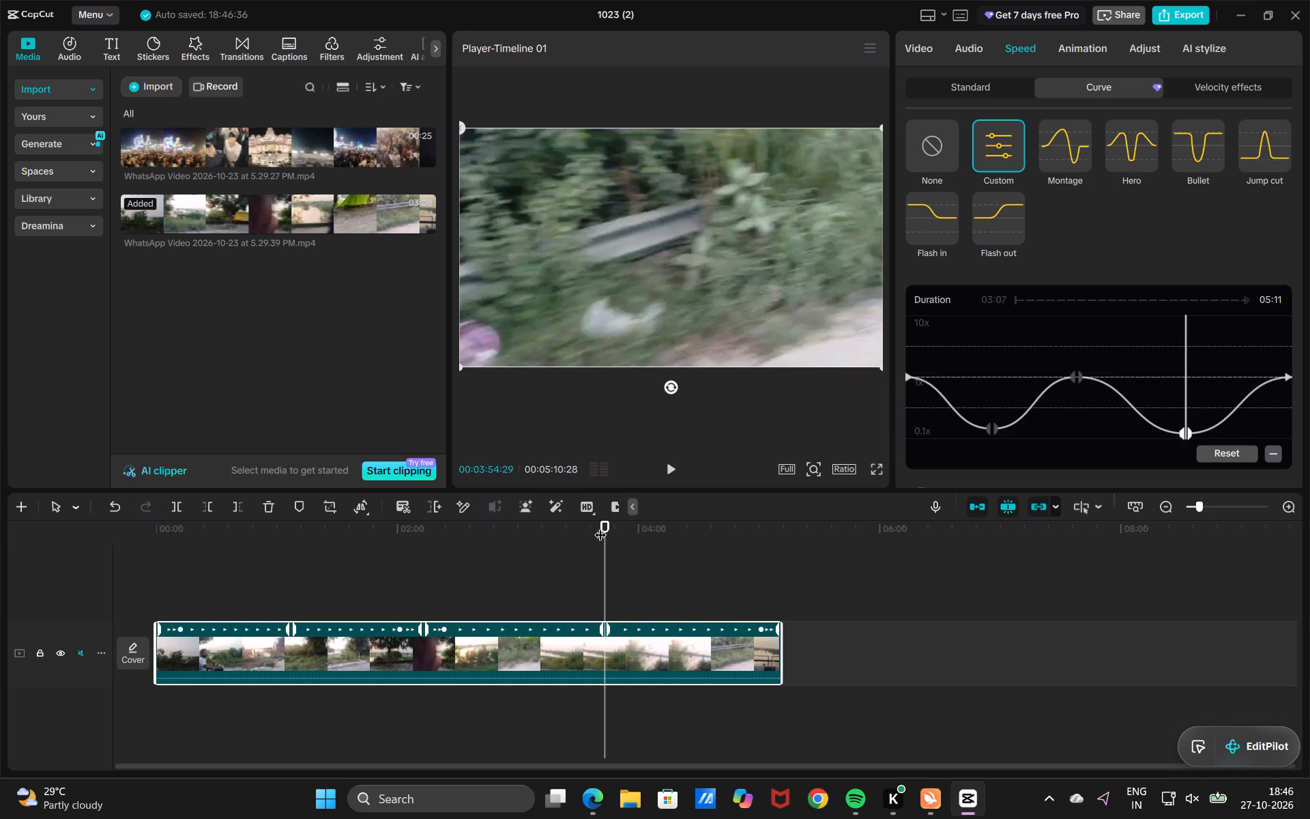
Play the clip from its beginning to preview the reshaped speed curve.
drag(607, 519, 153, 573)
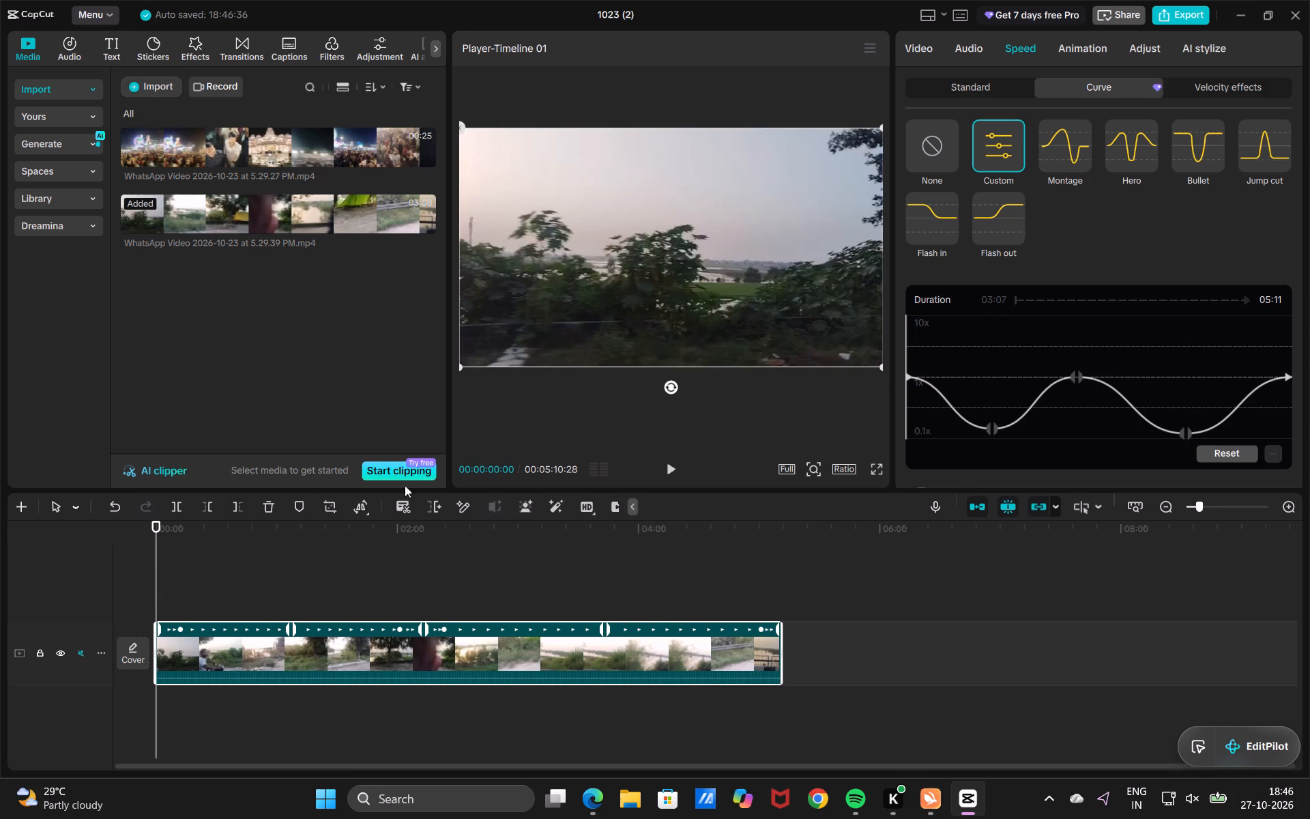
click(660, 464)
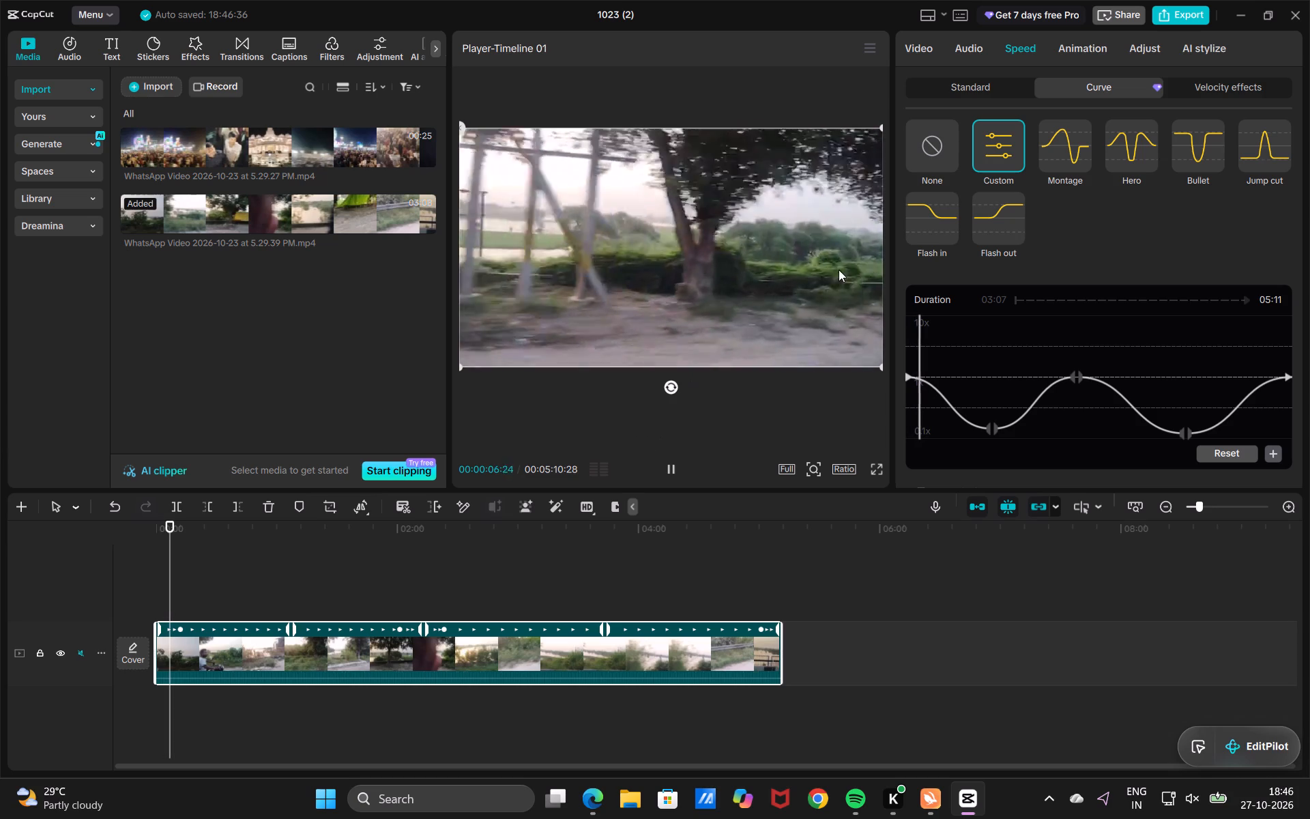
Enable Smooth slow-mo for the clip with the custom speed curve.
scroll(1081, 214, down, 4)
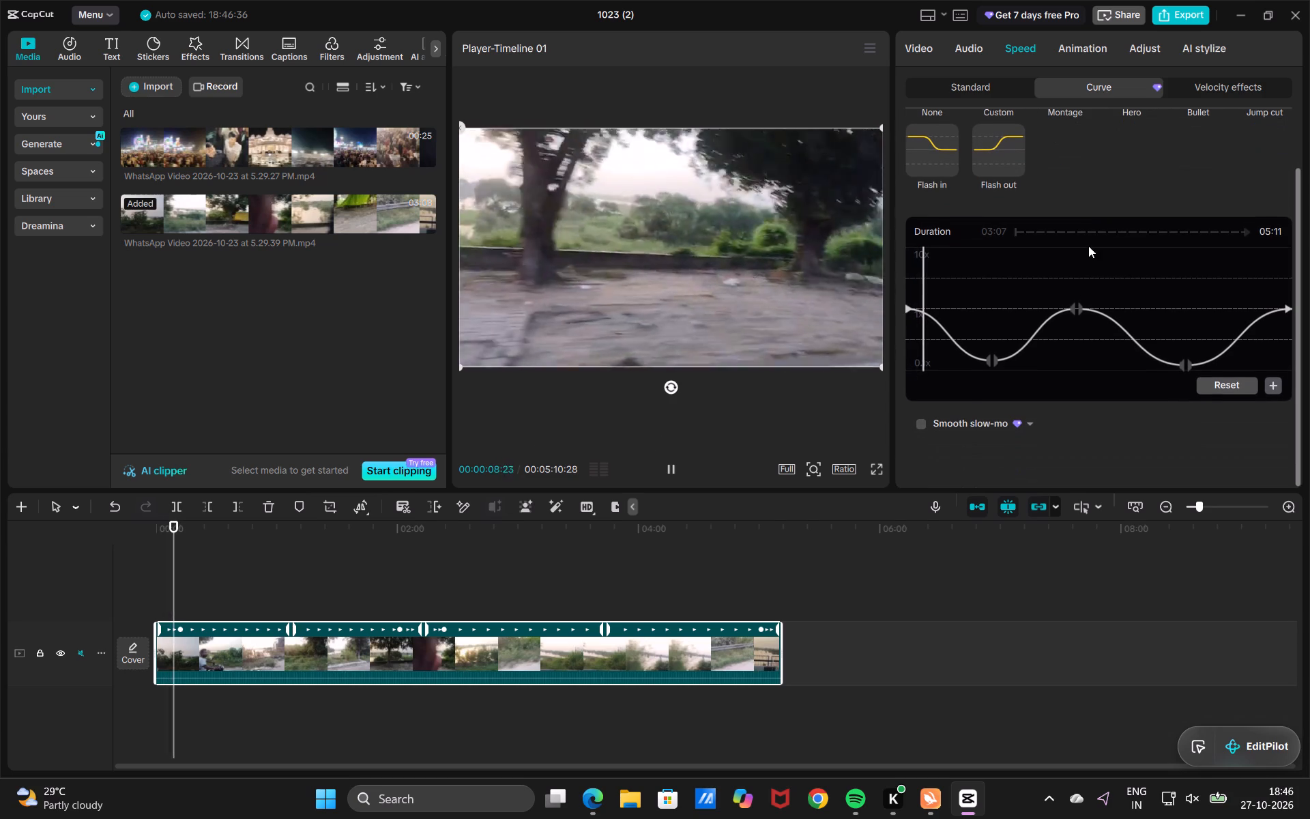
scroll(1088, 246, down, 1)
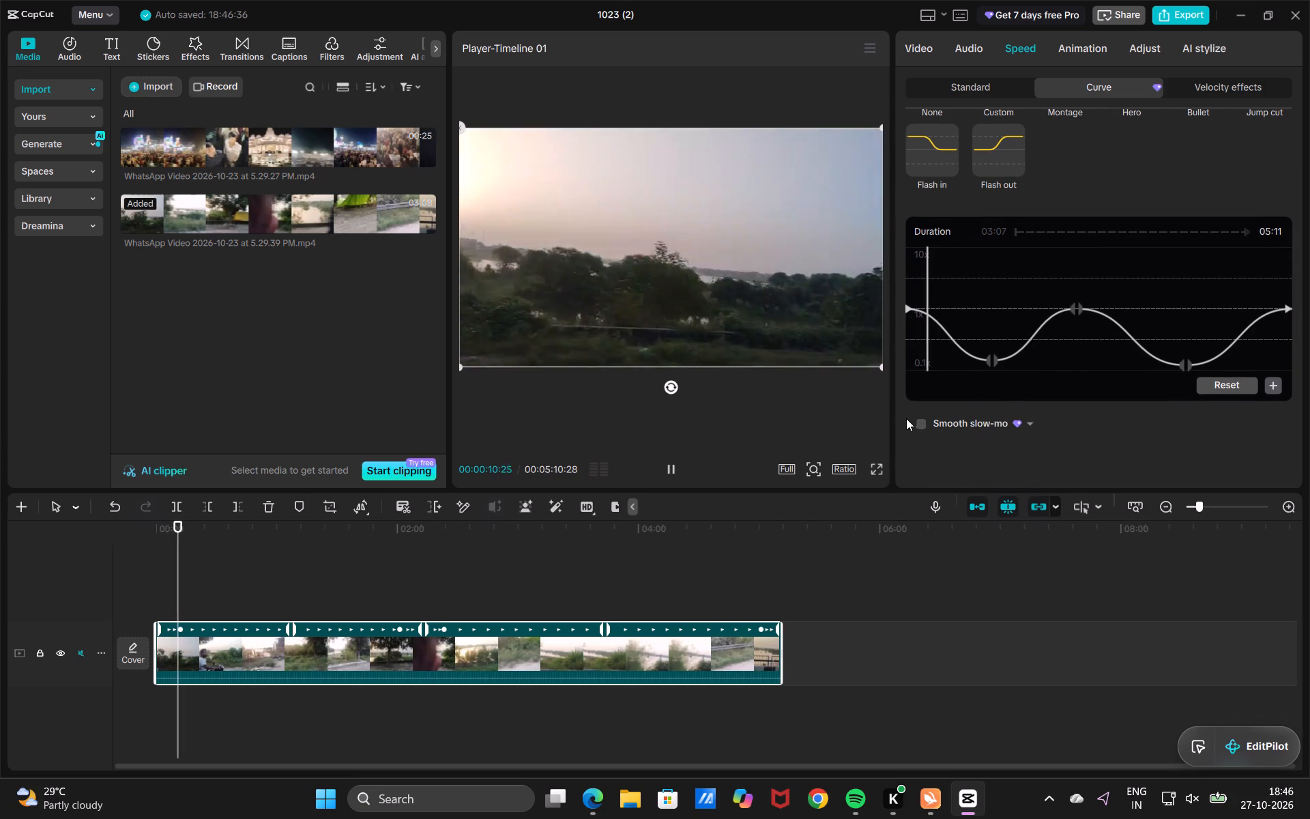
click(923, 422)
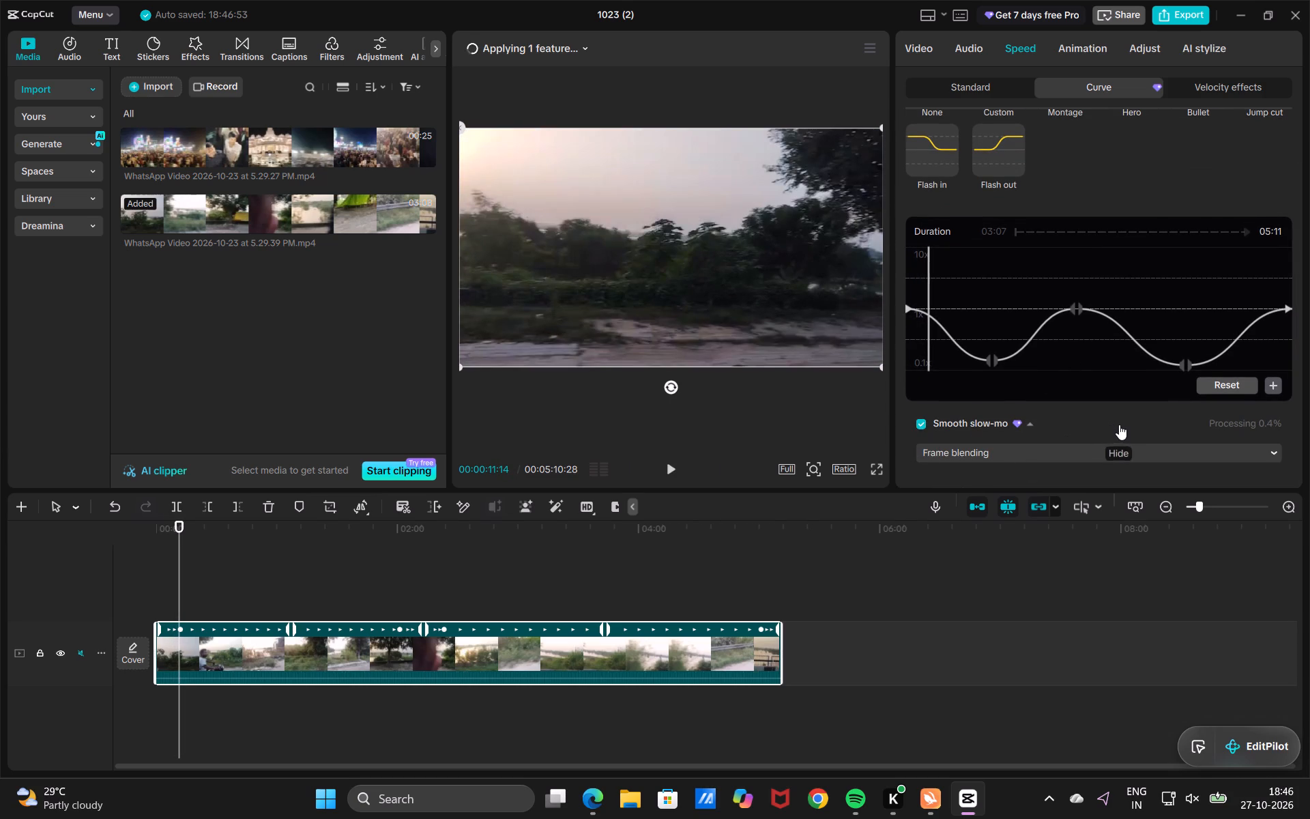
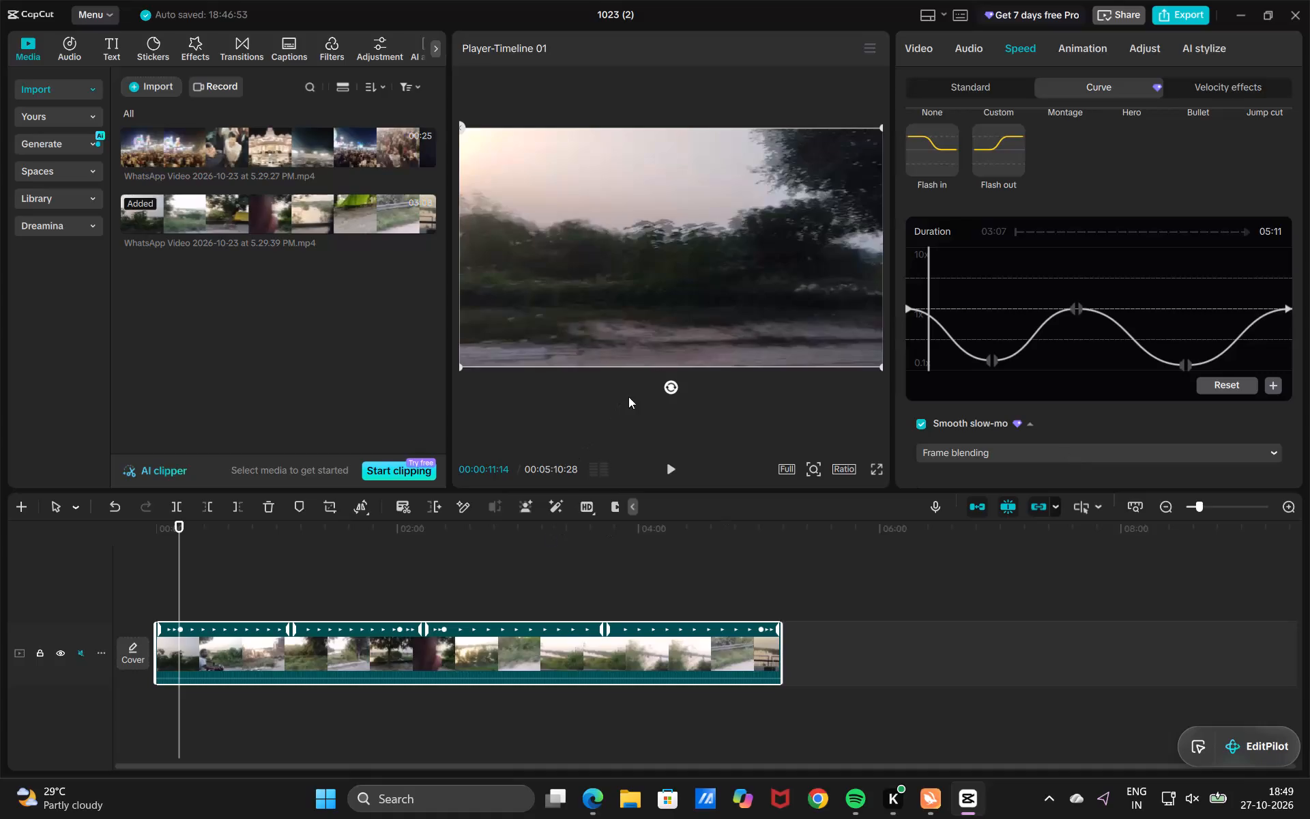
Play the clip to preview the smooth slow motion and view the available frame interpolation methods.
click(677, 461)
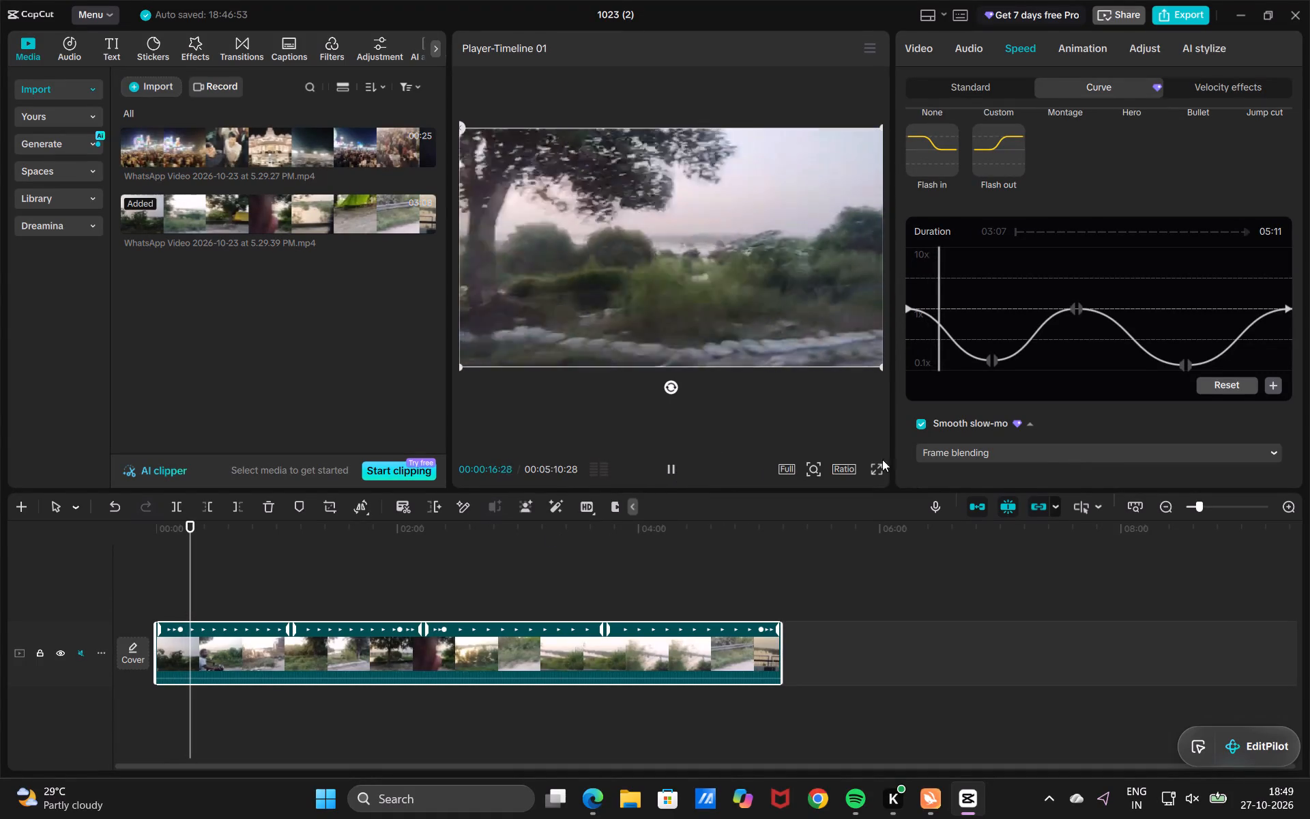
click(1141, 444)
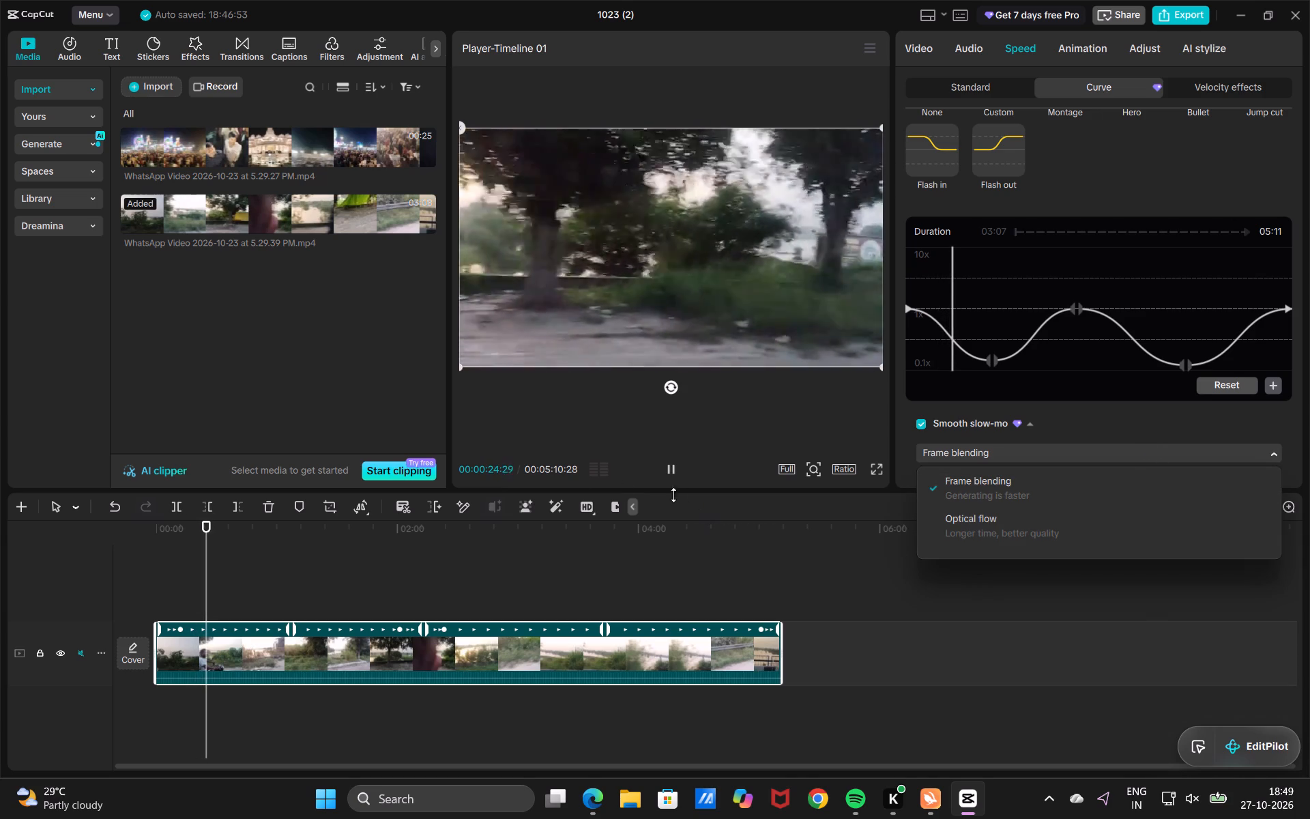
Unmute the video track.
click(78, 654)
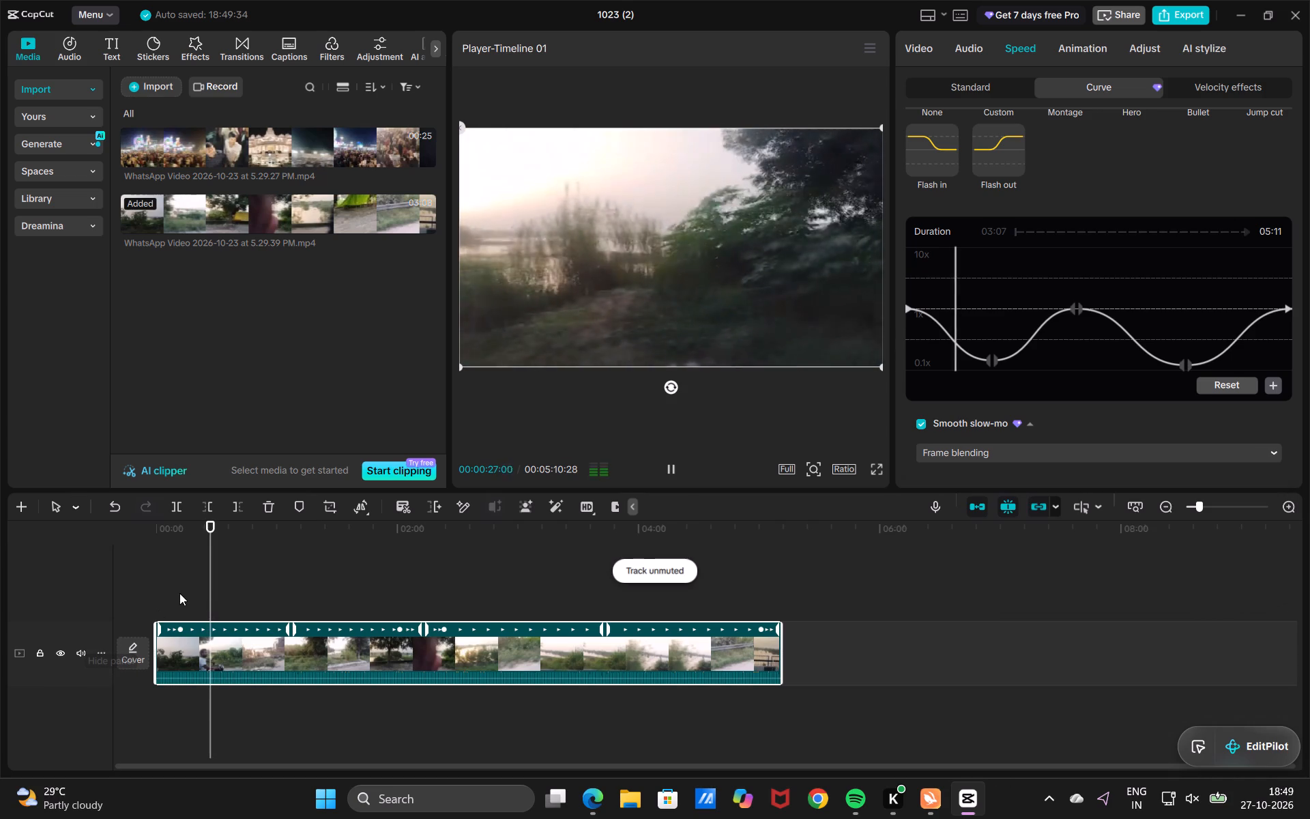
Play the clip from its beginning with the system volume raised to maximum to check its sound.
double_click(213, 525)
drag(198, 525, 156, 528)
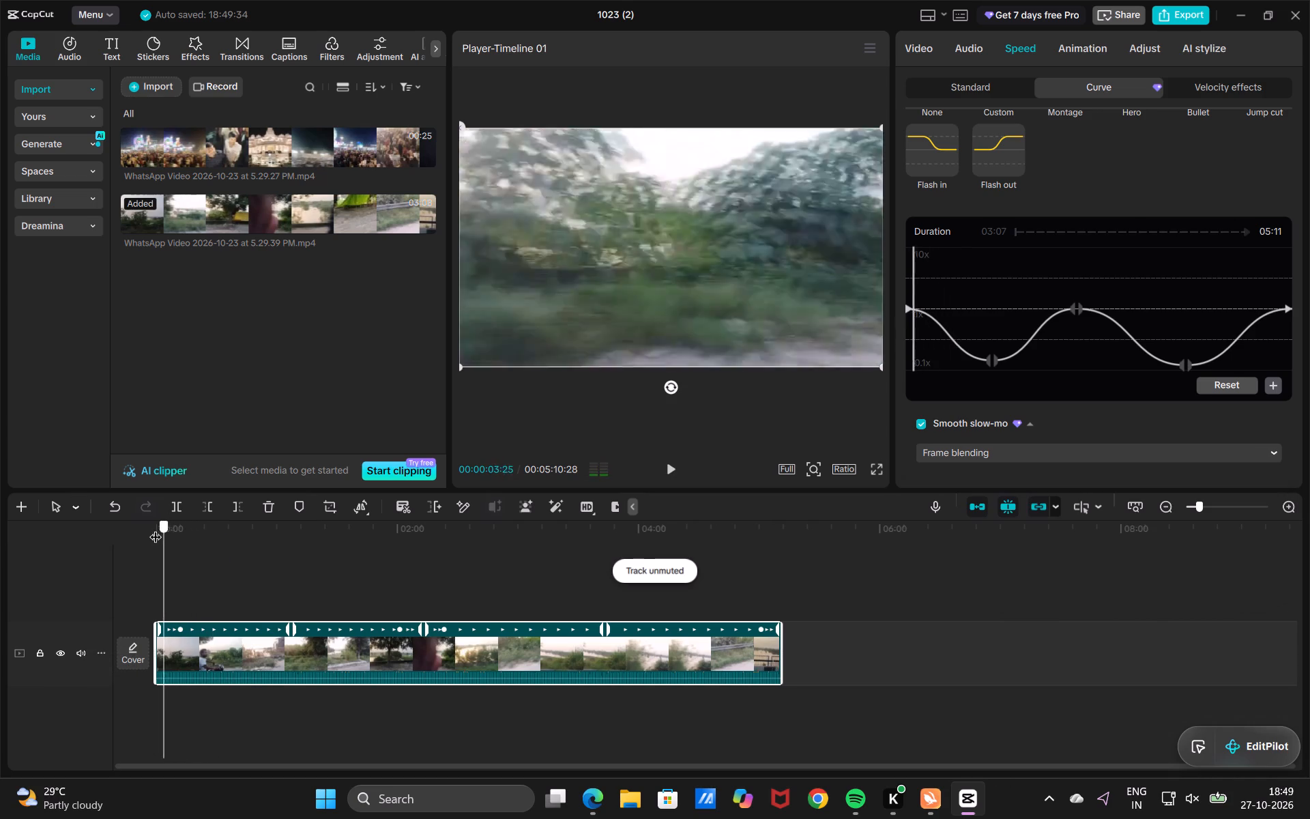
drag(156, 528, 156, 528)
click(1185, 796)
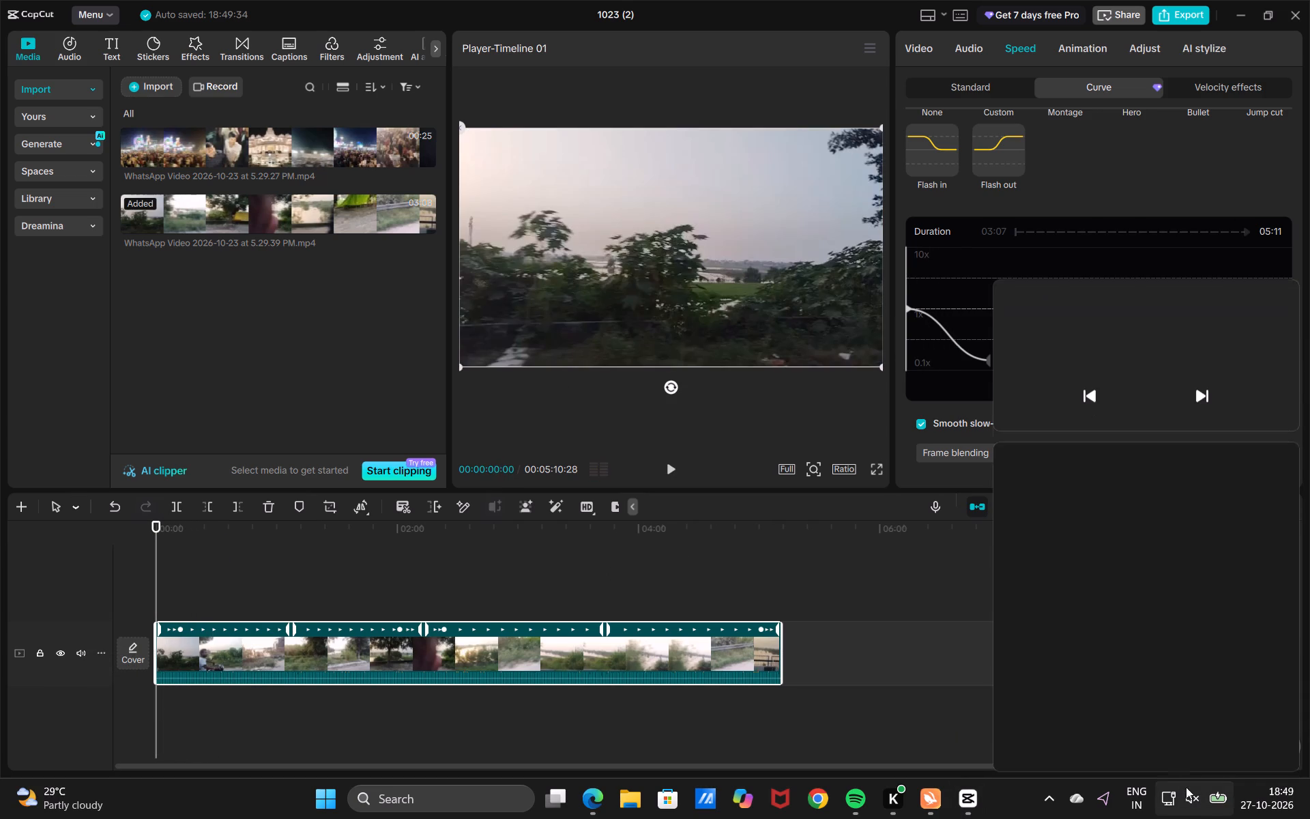
drag(1096, 691, 1309, 716)
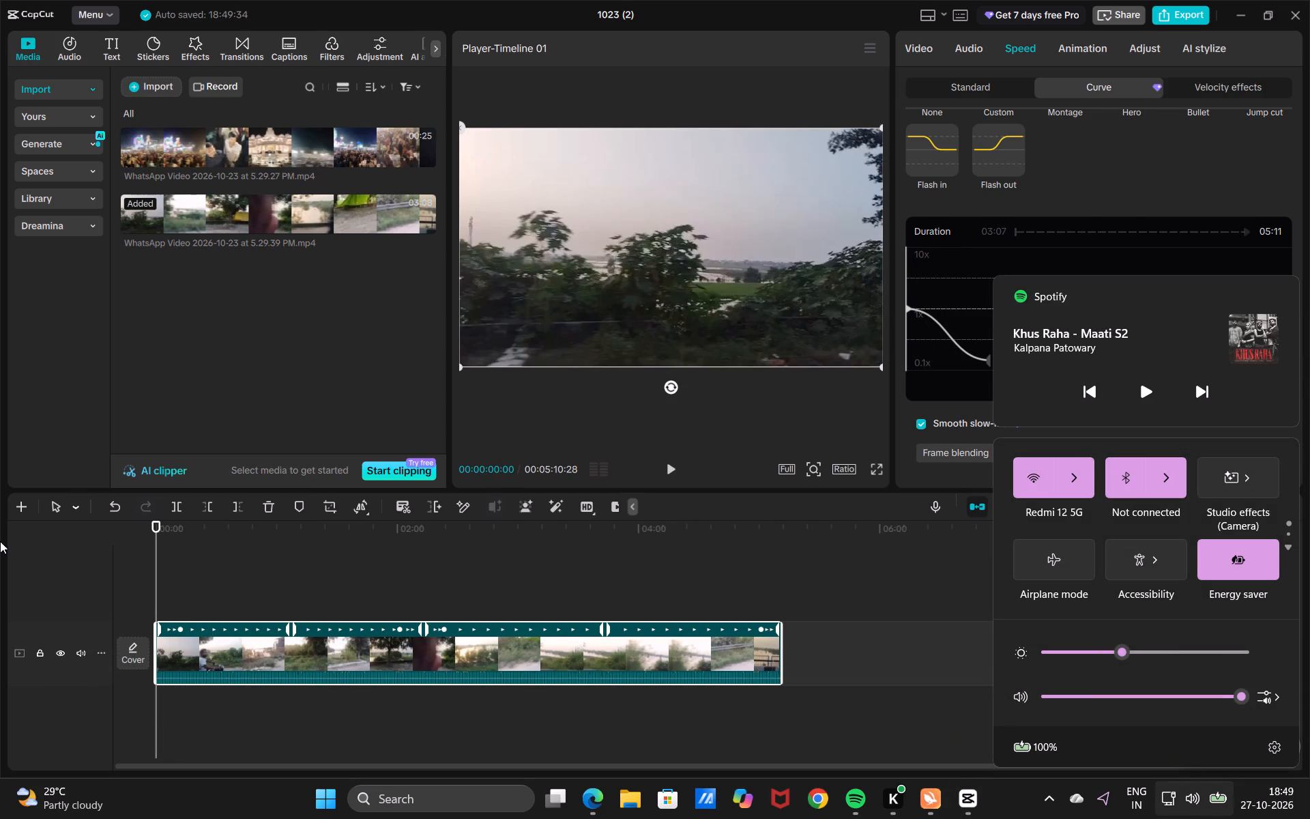
click(667, 469)
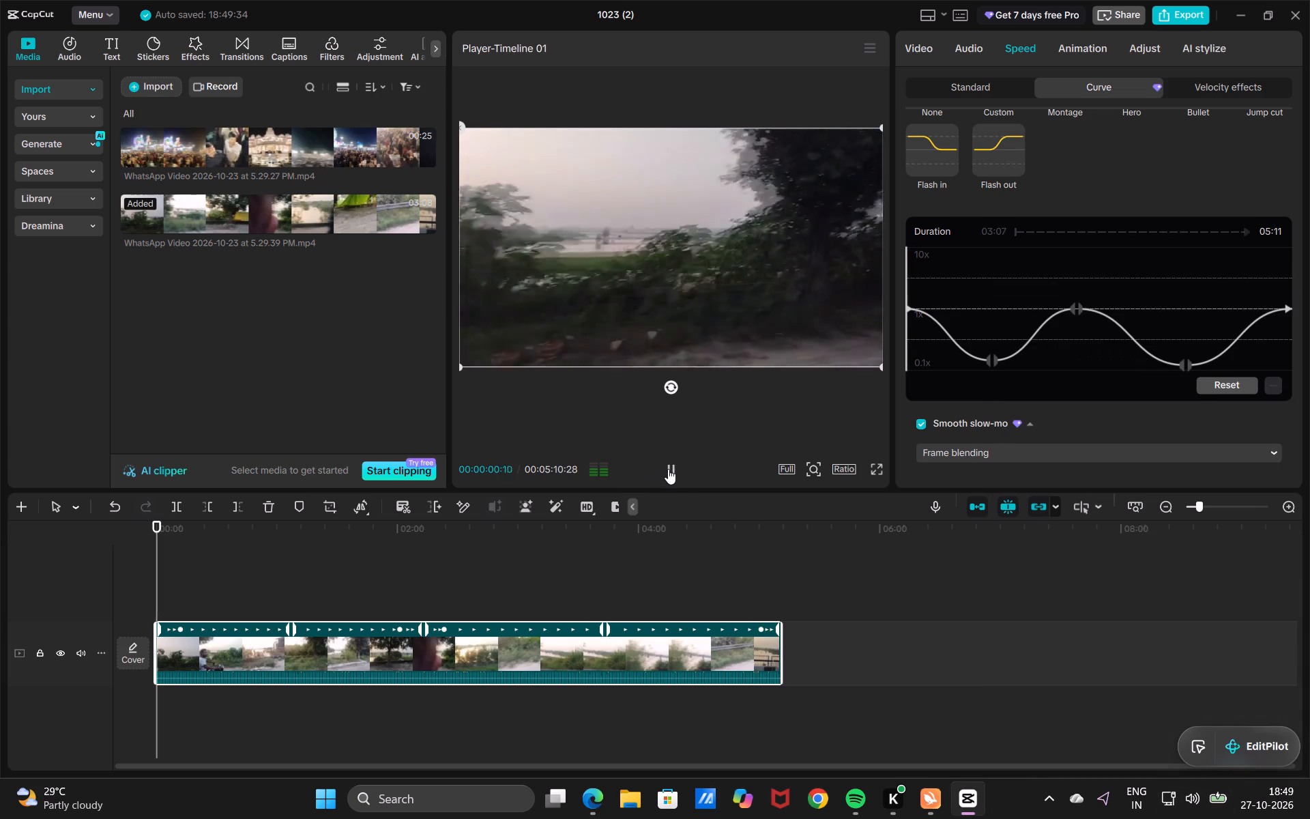
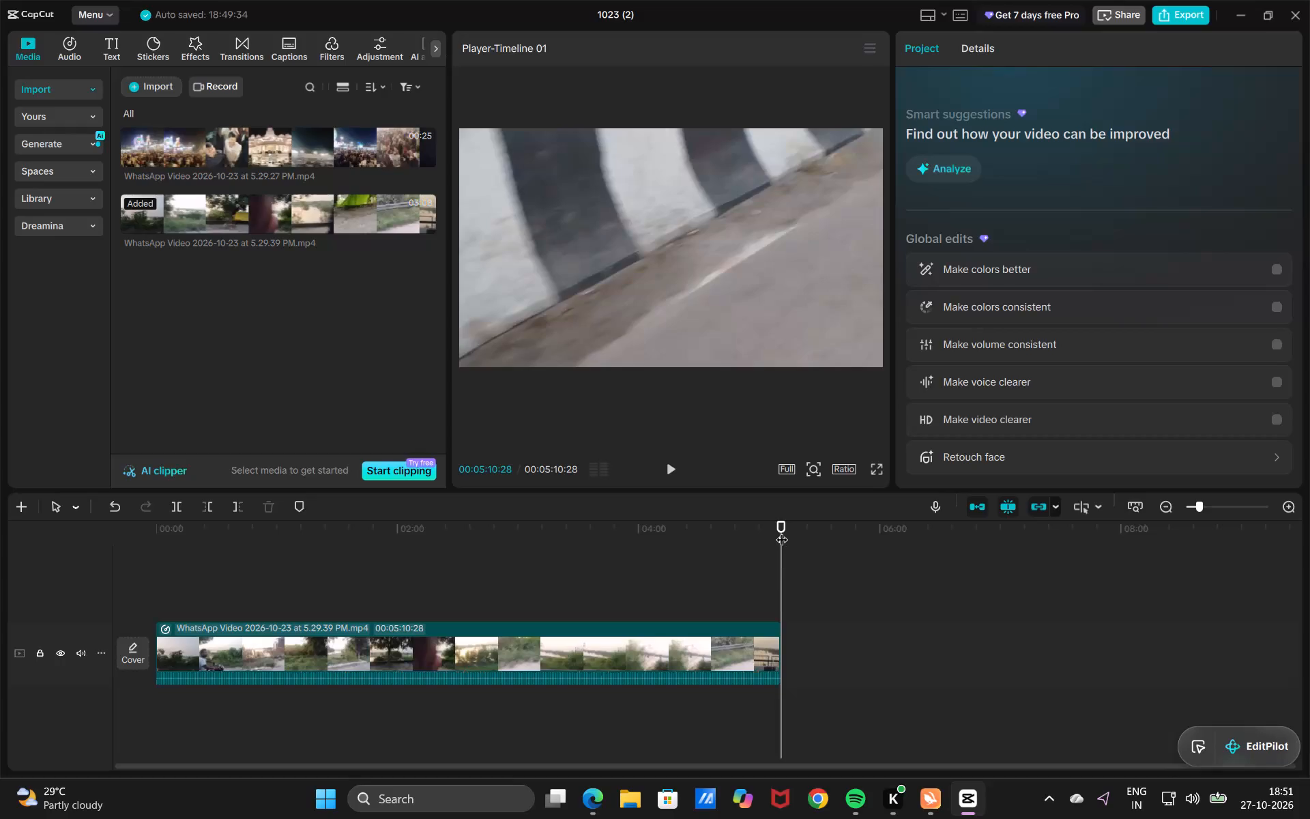
Move the playhead to the beginning of the timeline clip and set the clip's colour temperature to 30 and tint to 40.
drag(781, 526, 640, 549)
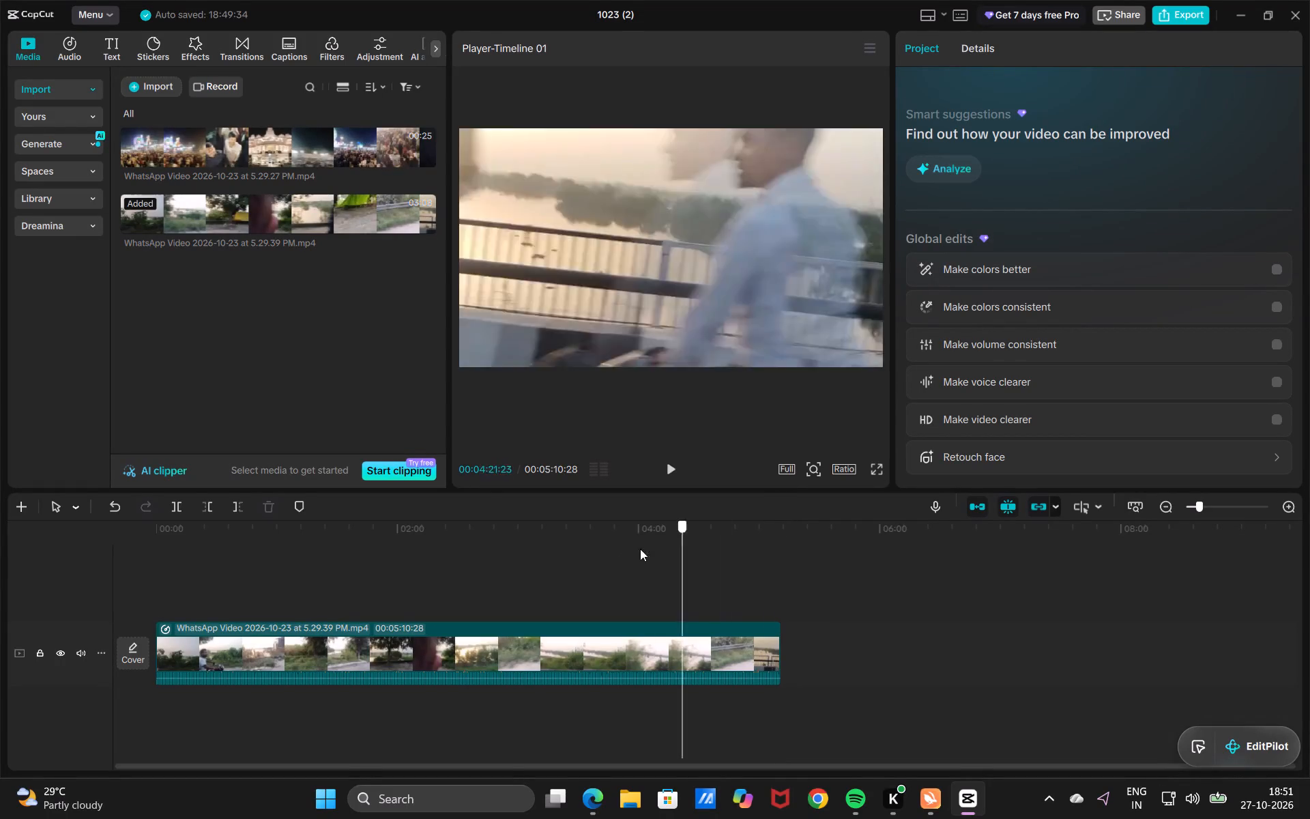
drag(640, 549, 281, 566)
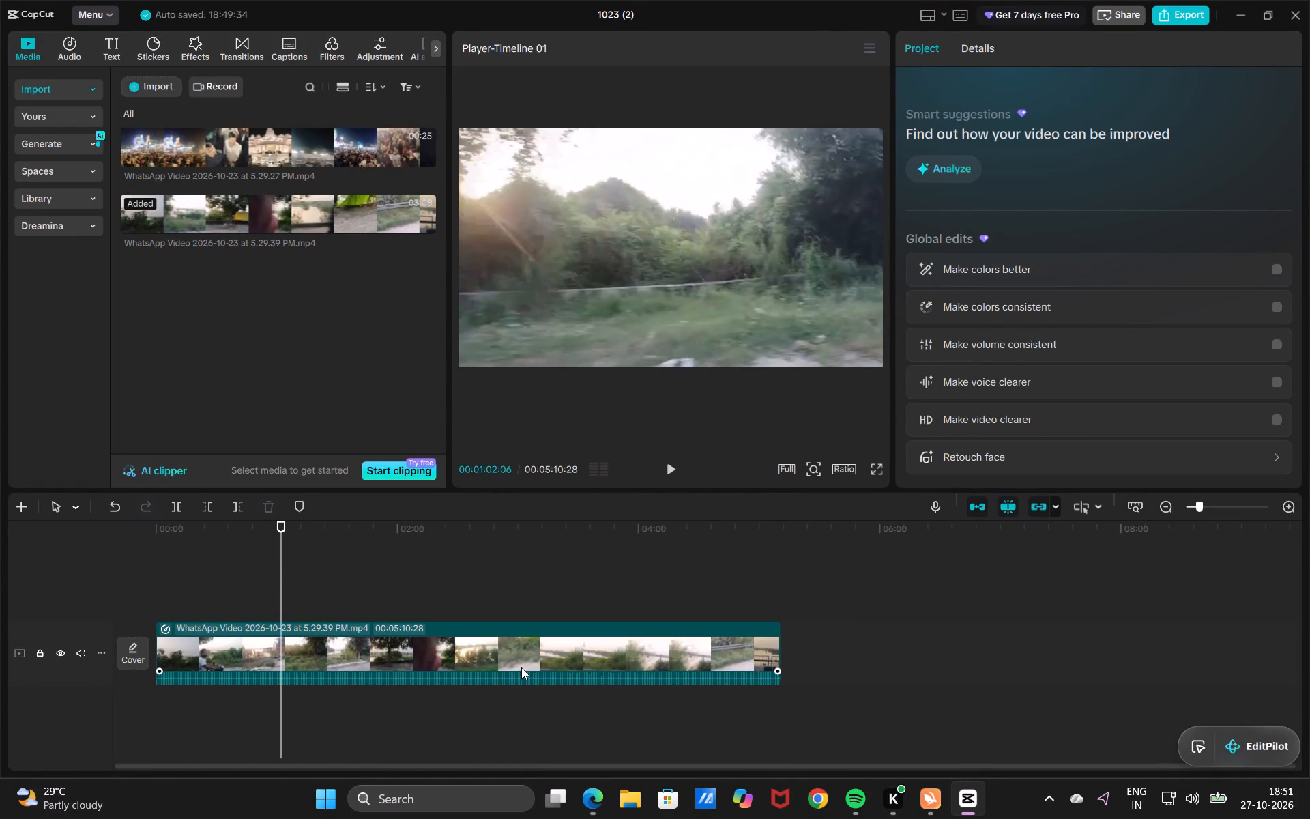
click(520, 668)
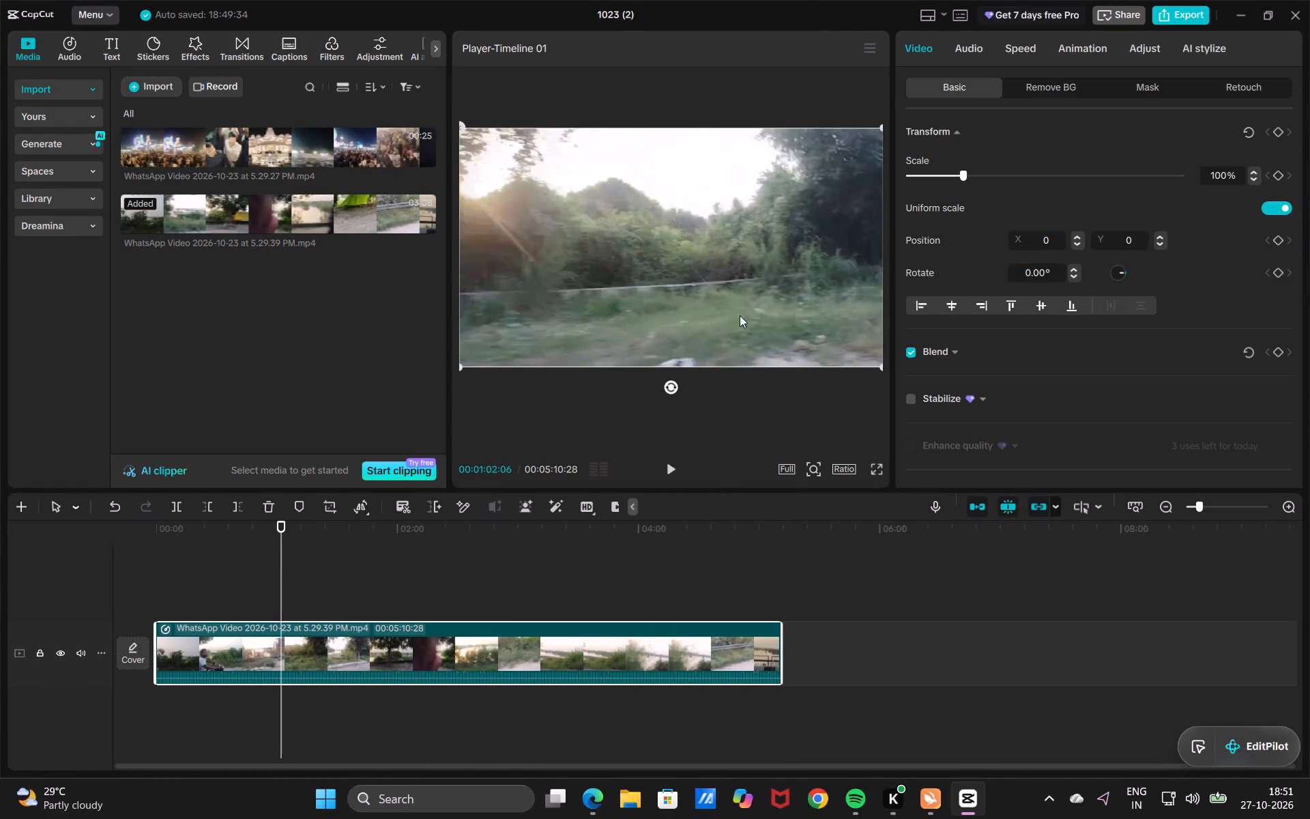
drag(285, 519, 259, 528)
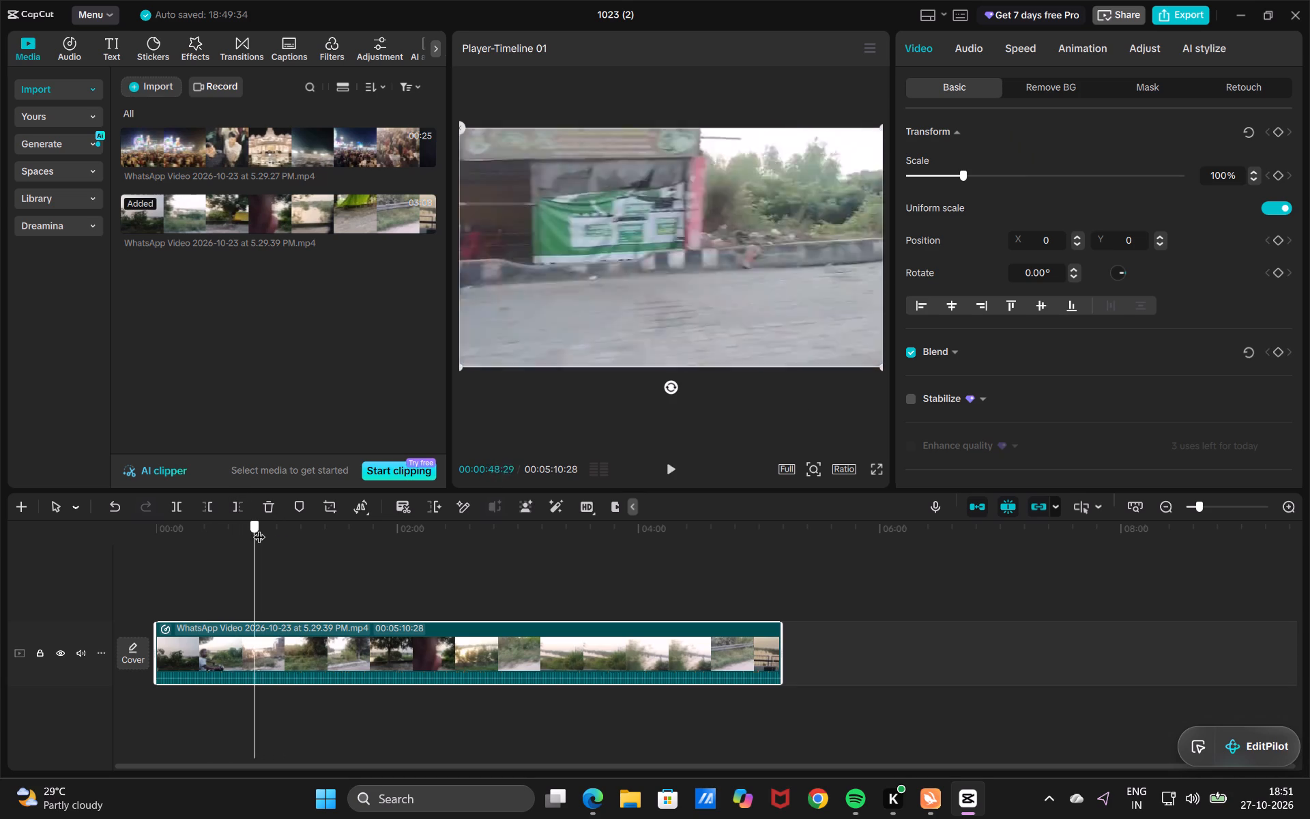
drag(259, 528, 125, 495)
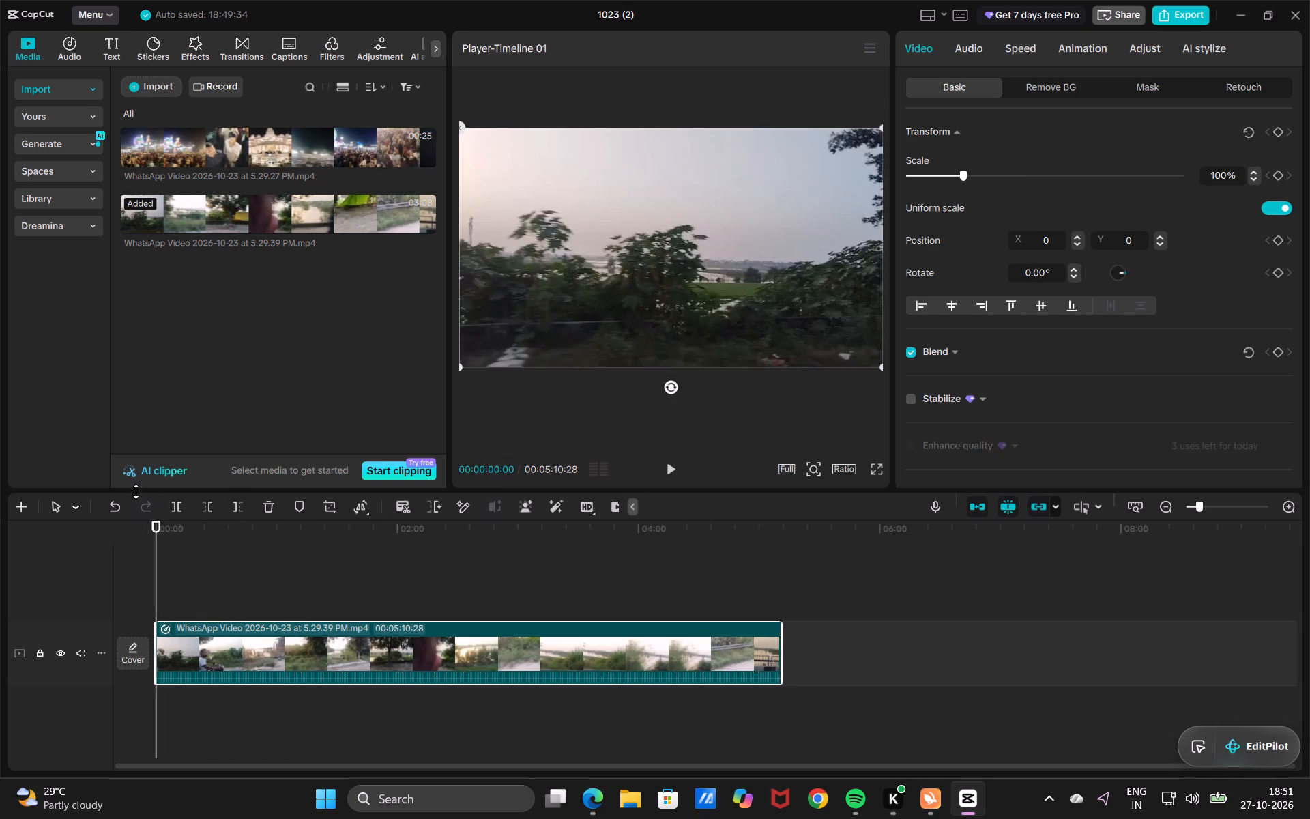
click(1142, 53)
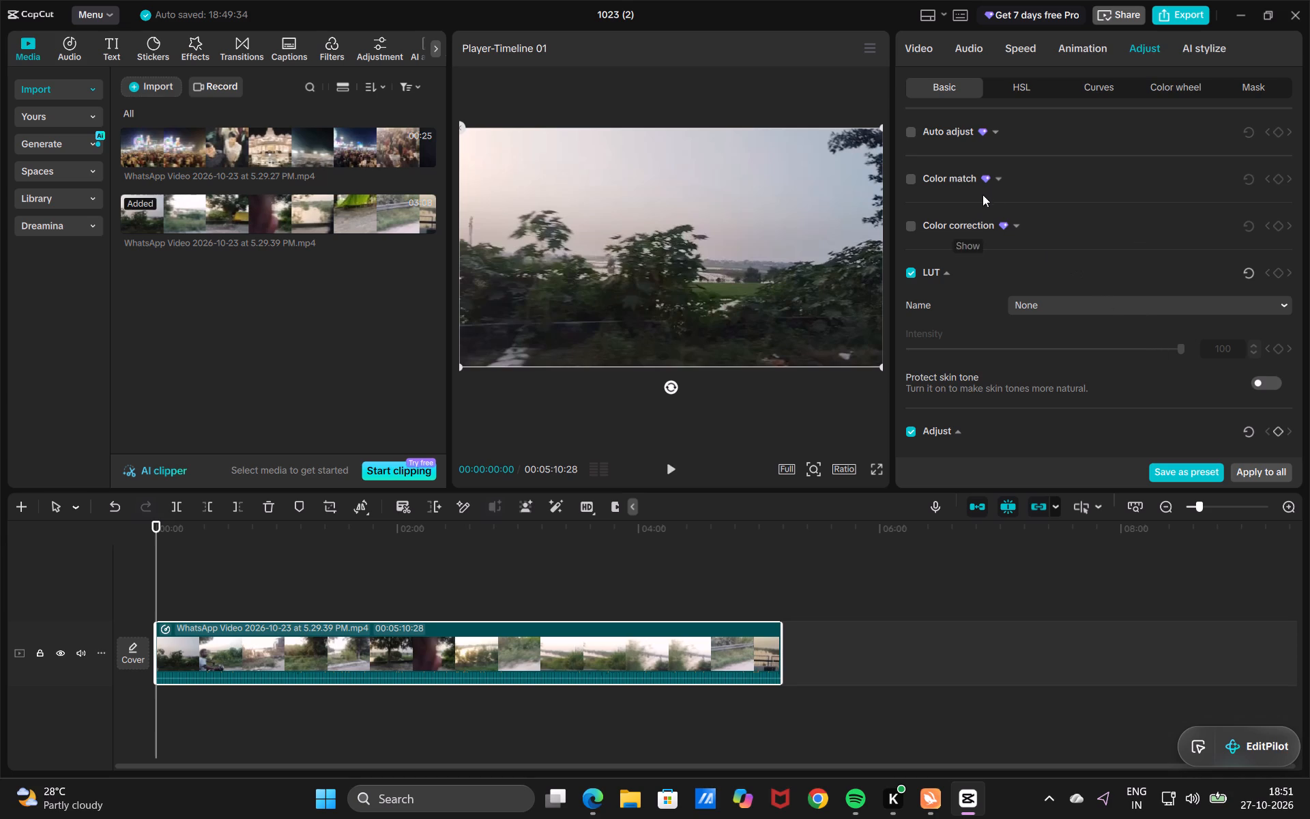
scroll(1045, 336, down, 3)
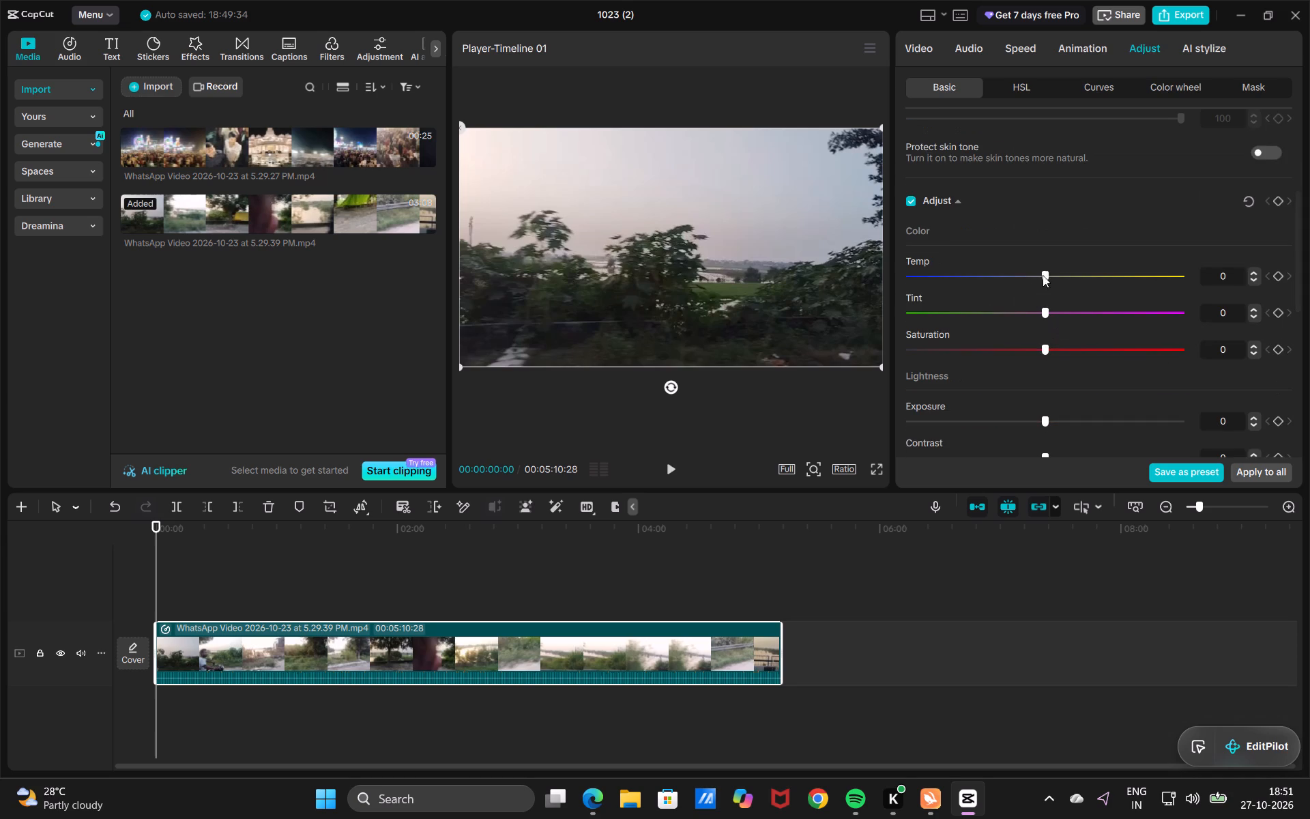
drag(1047, 272, 1092, 277)
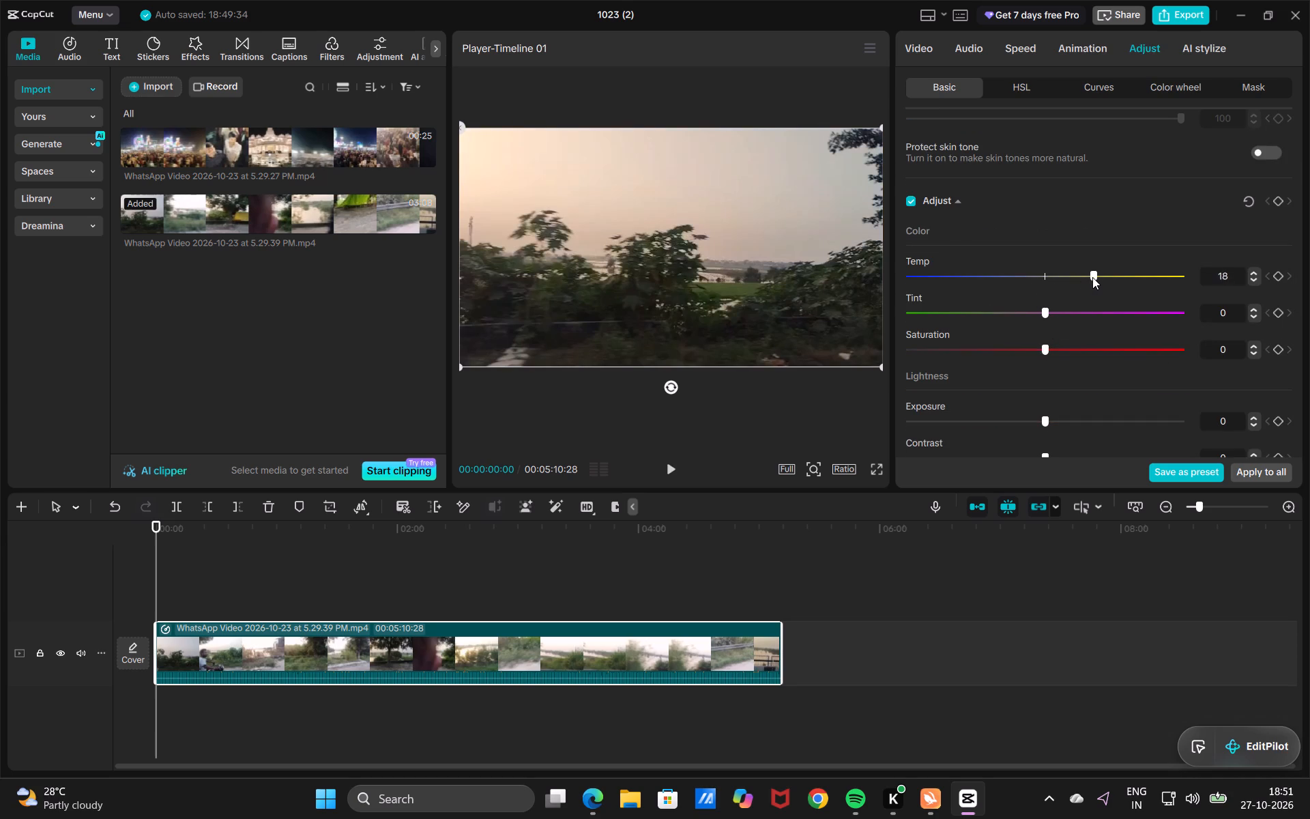
drag(1092, 277, 1123, 288)
drag(1043, 313, 1027, 314)
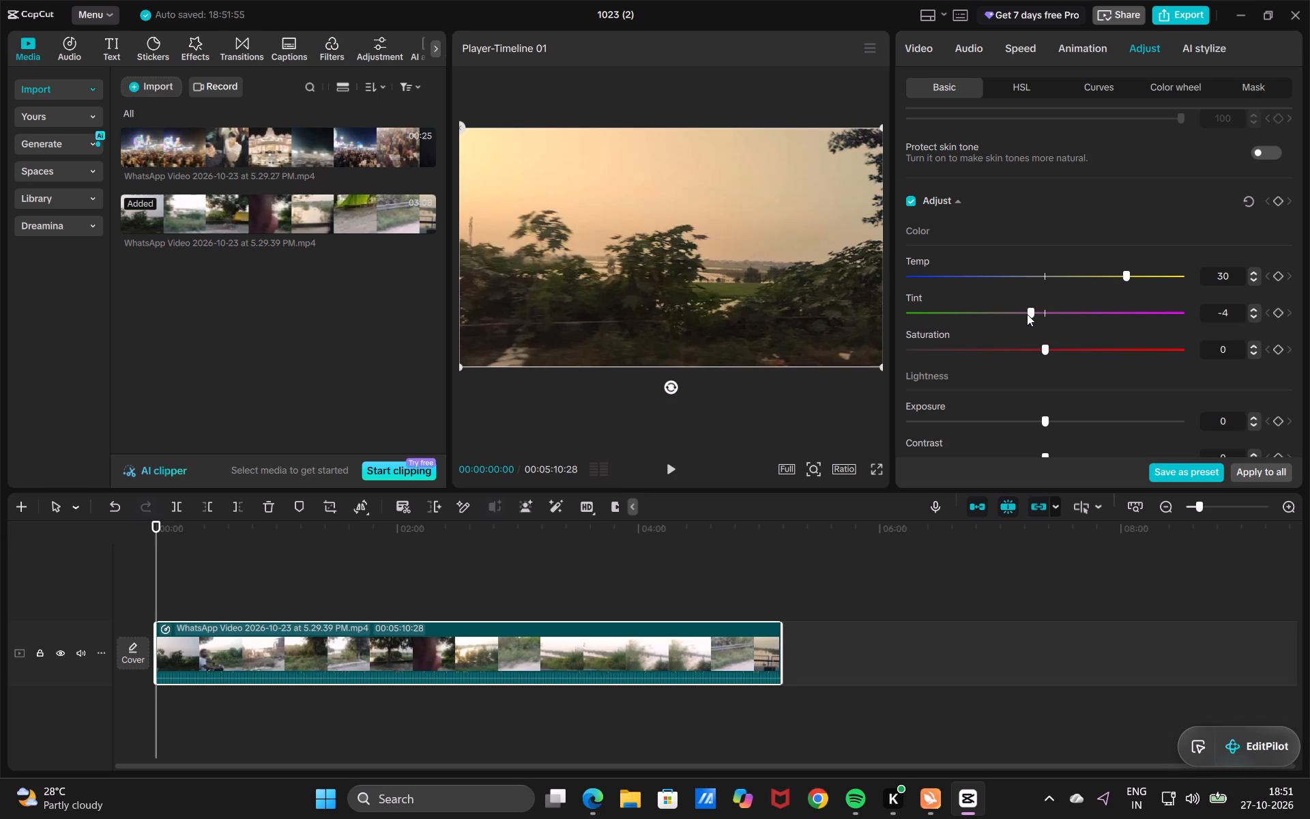
drag(1027, 314, 964, 338)
drag(964, 338, 1151, 349)
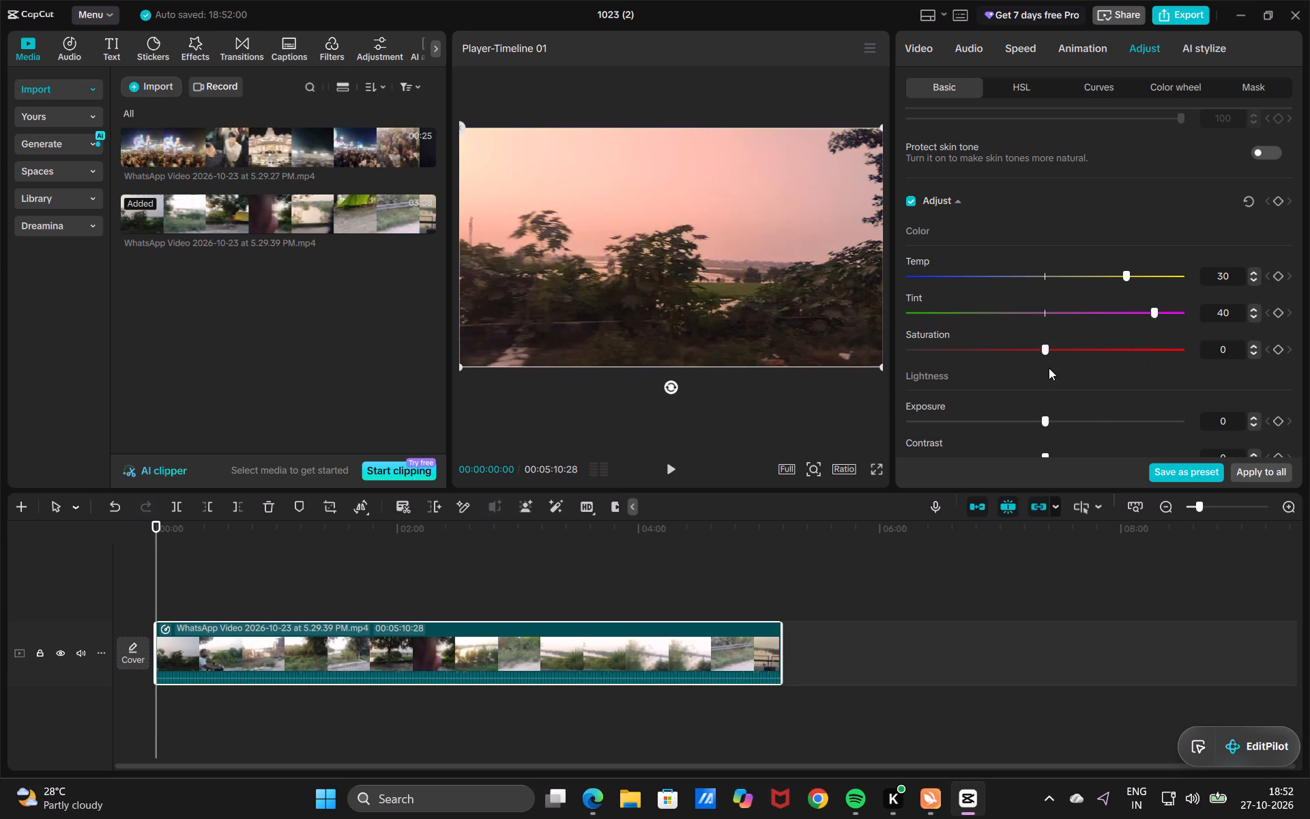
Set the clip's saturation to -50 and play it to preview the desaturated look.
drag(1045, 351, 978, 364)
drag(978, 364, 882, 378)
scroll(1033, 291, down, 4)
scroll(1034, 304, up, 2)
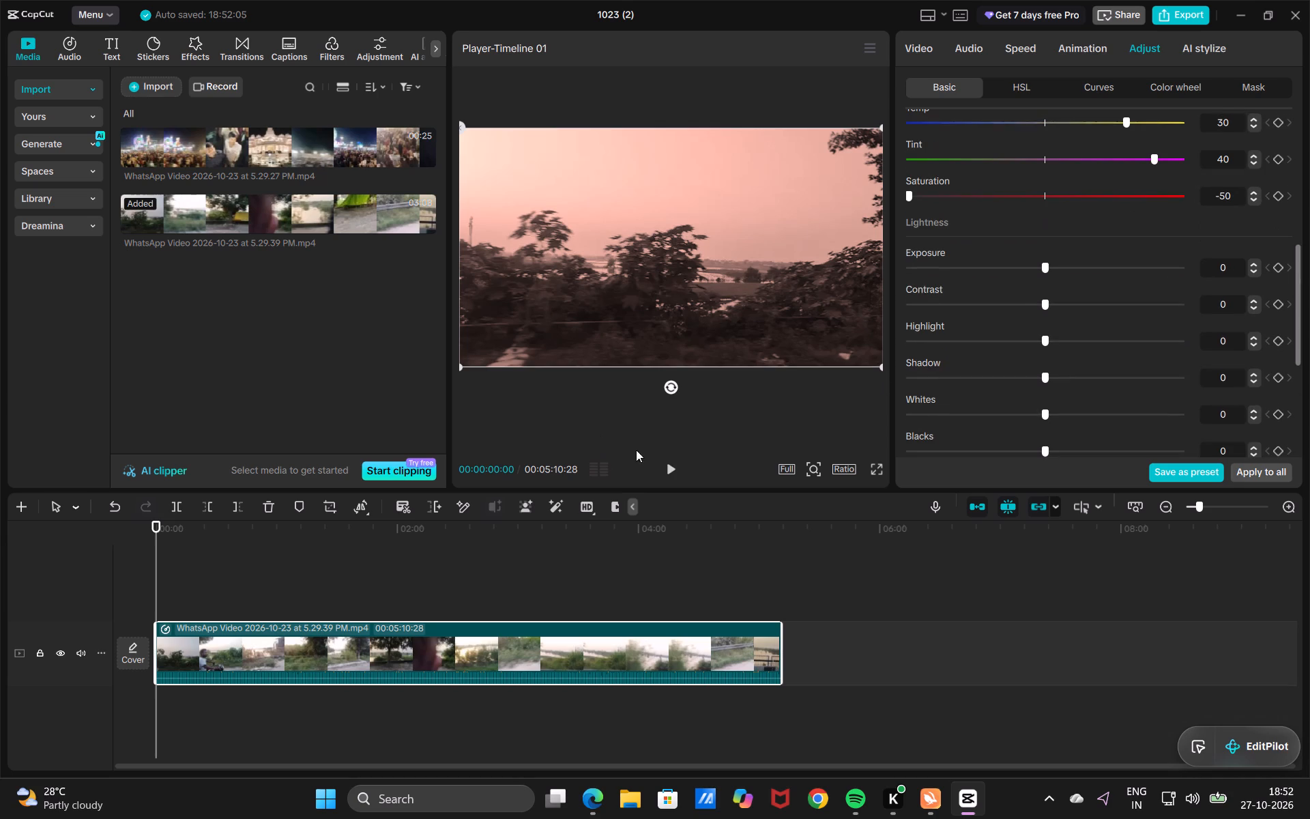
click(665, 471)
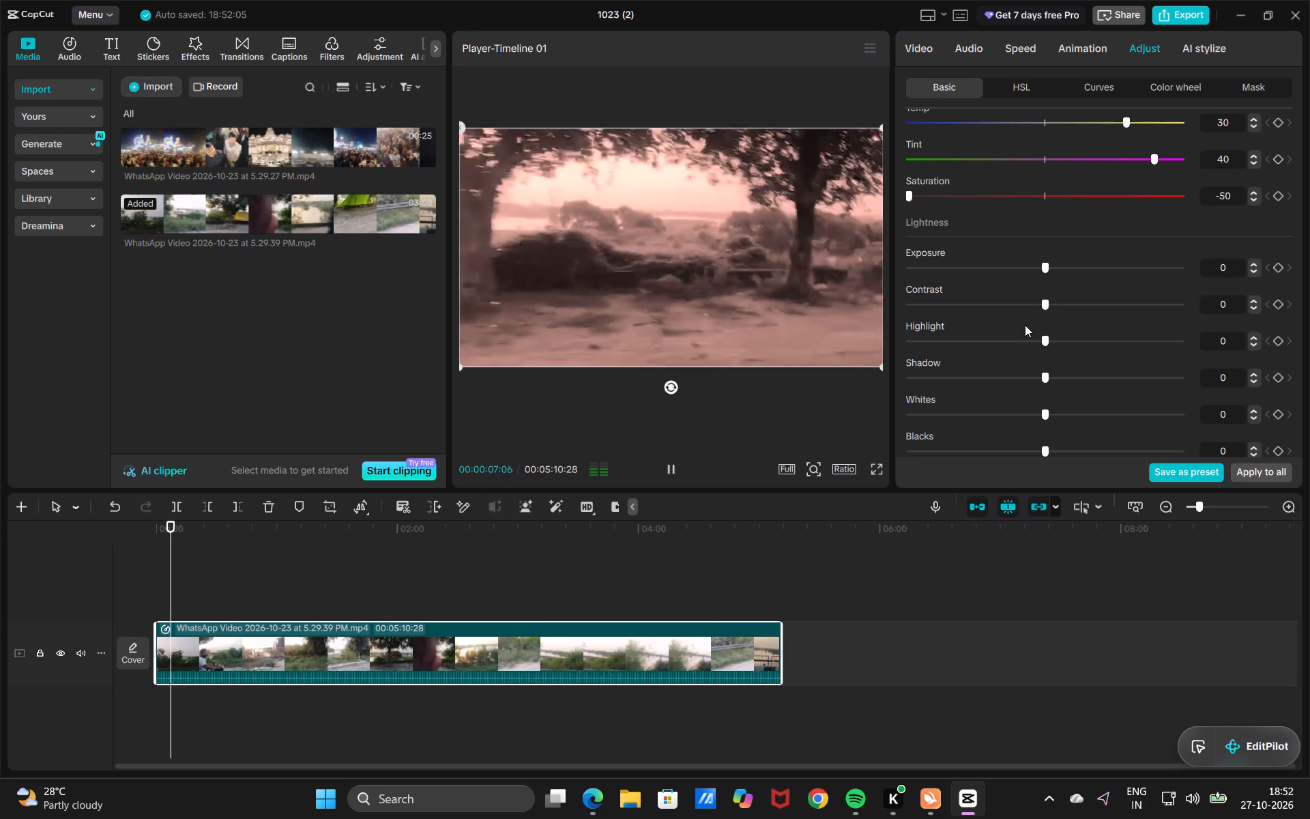
Set the clip's saturation to 50 and play it to preview the richer colours.
click(913, 192)
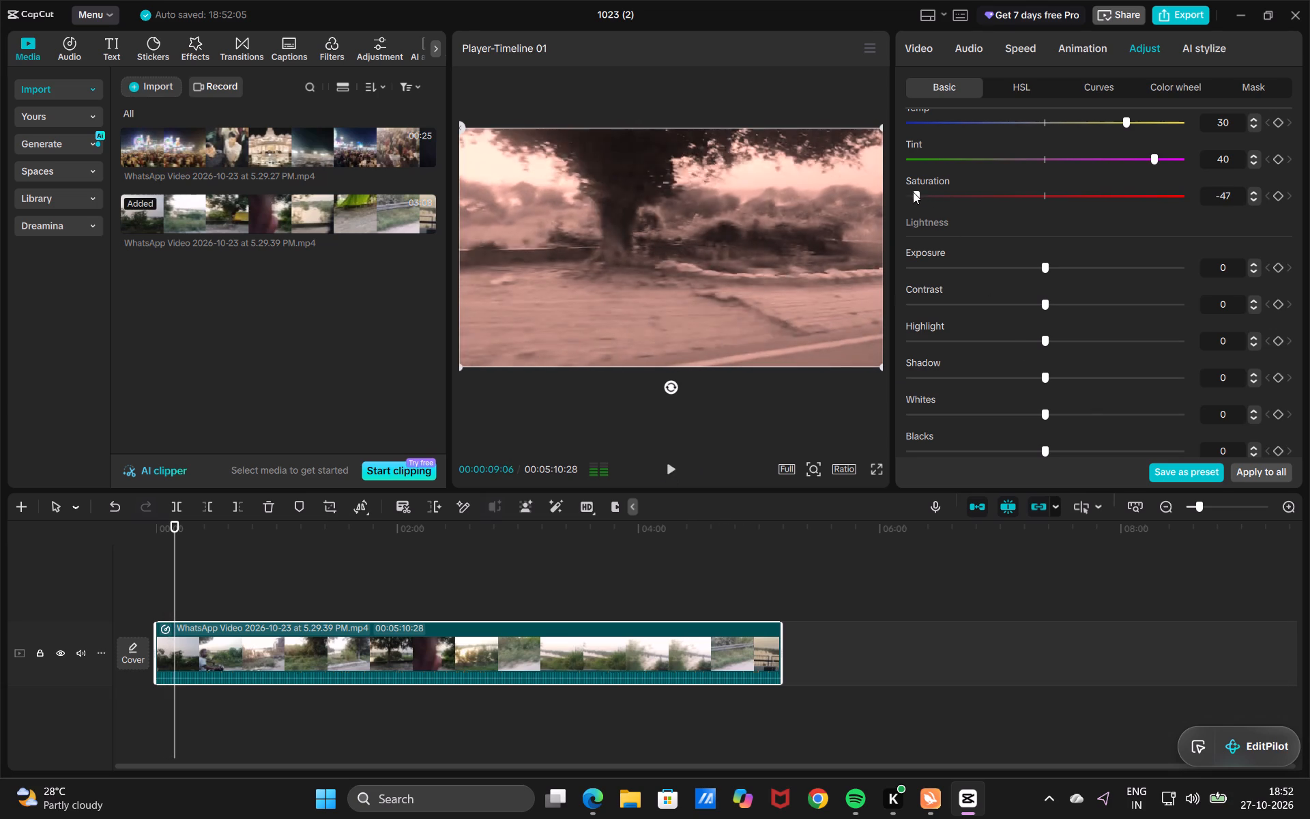
drag(922, 194, 1169, 231)
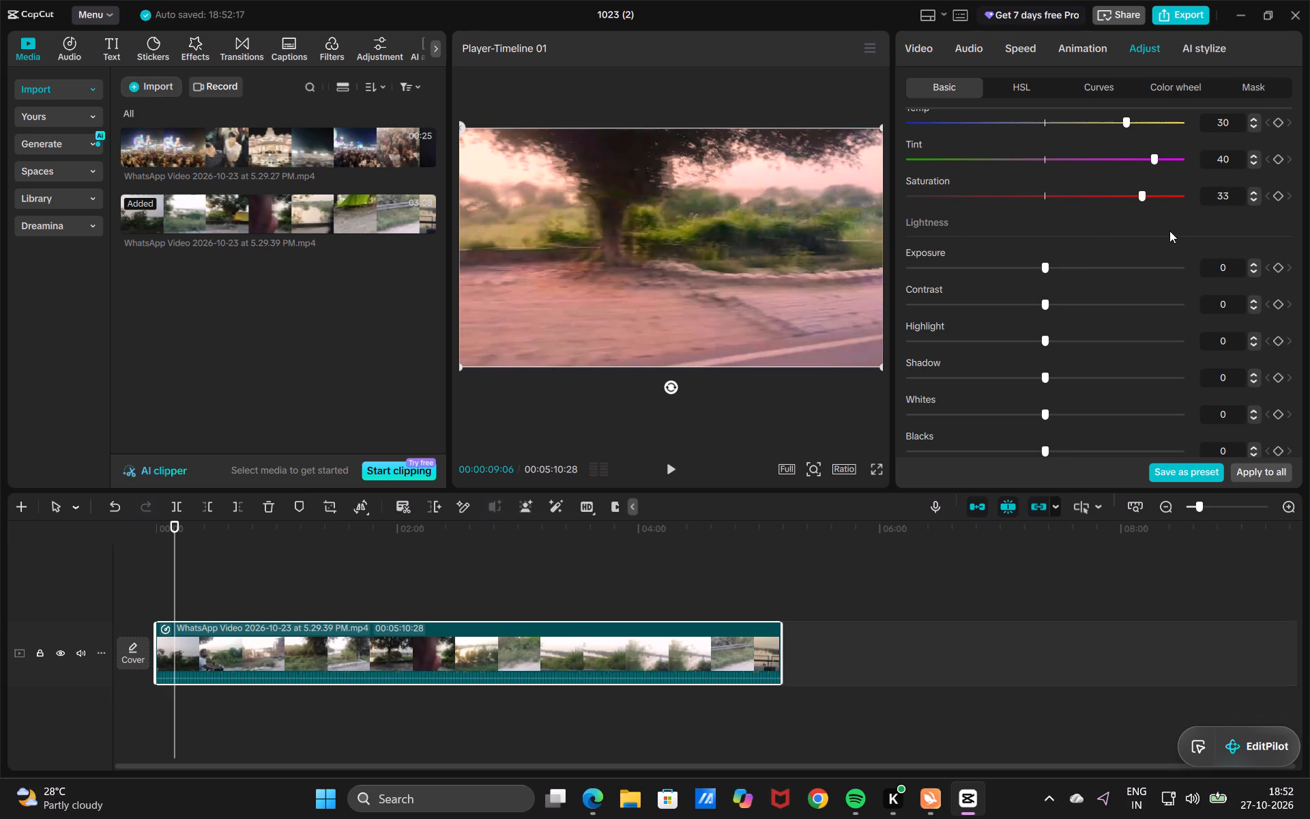
drag(1169, 231, 1195, 235)
click(670, 467)
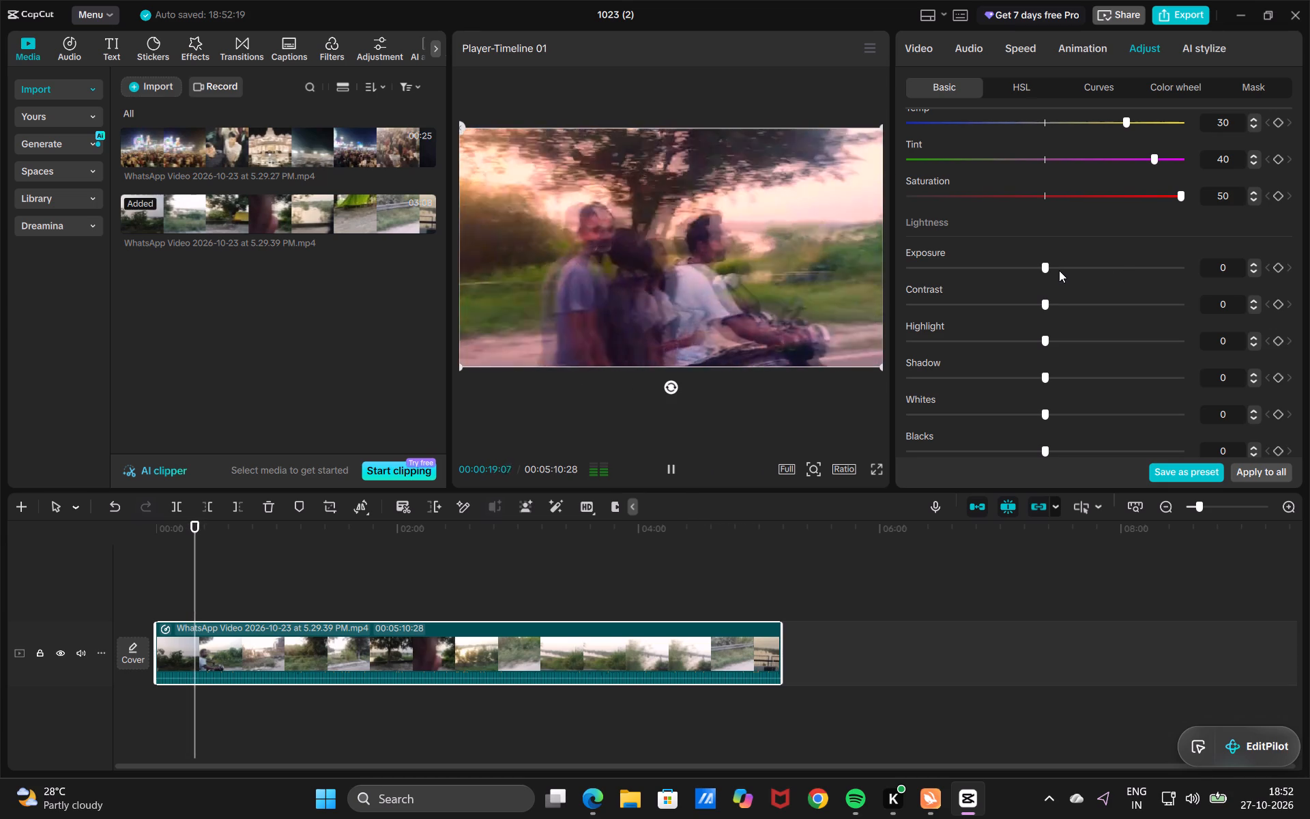
Set the clip's exposure to -50 and briefly play it to preview the darker look.
drag(1047, 261, 1094, 292)
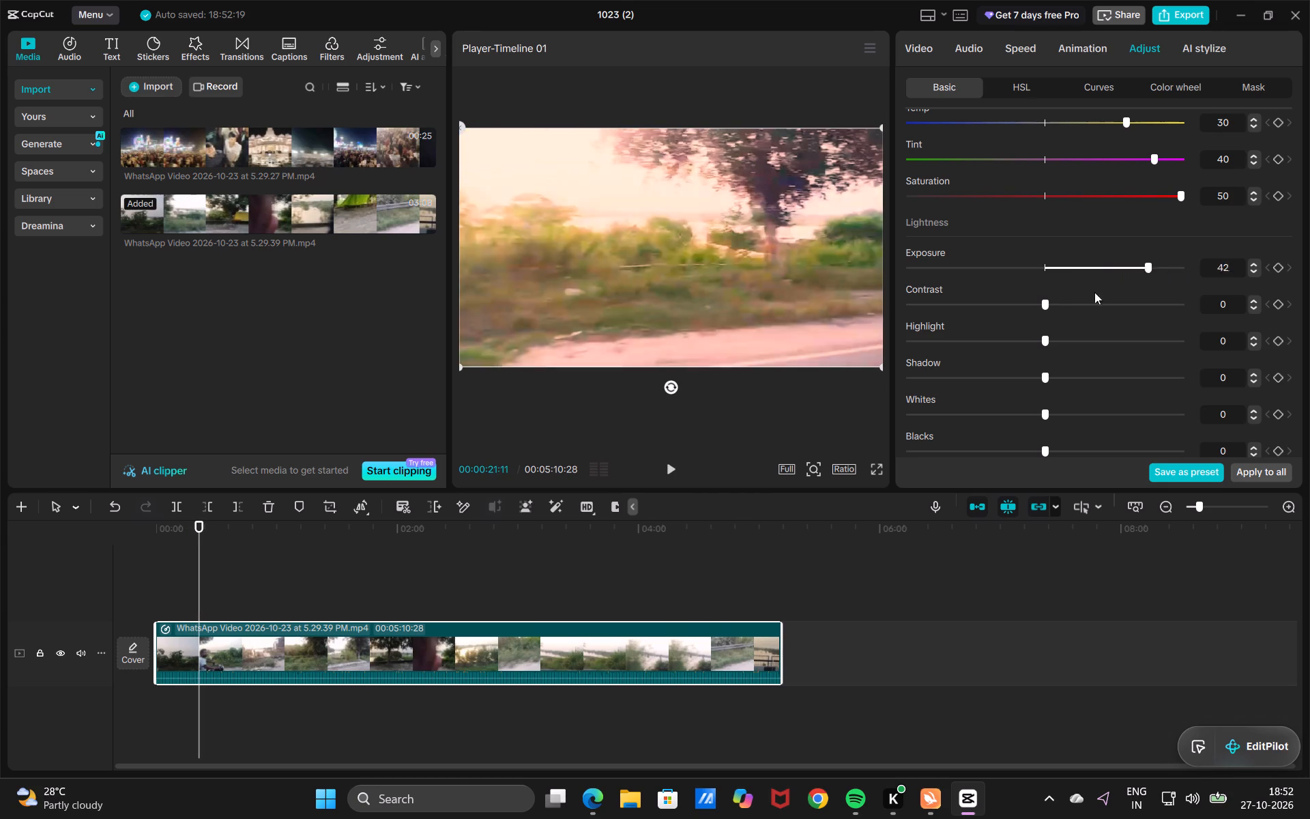
drag(1094, 292, 877, 342)
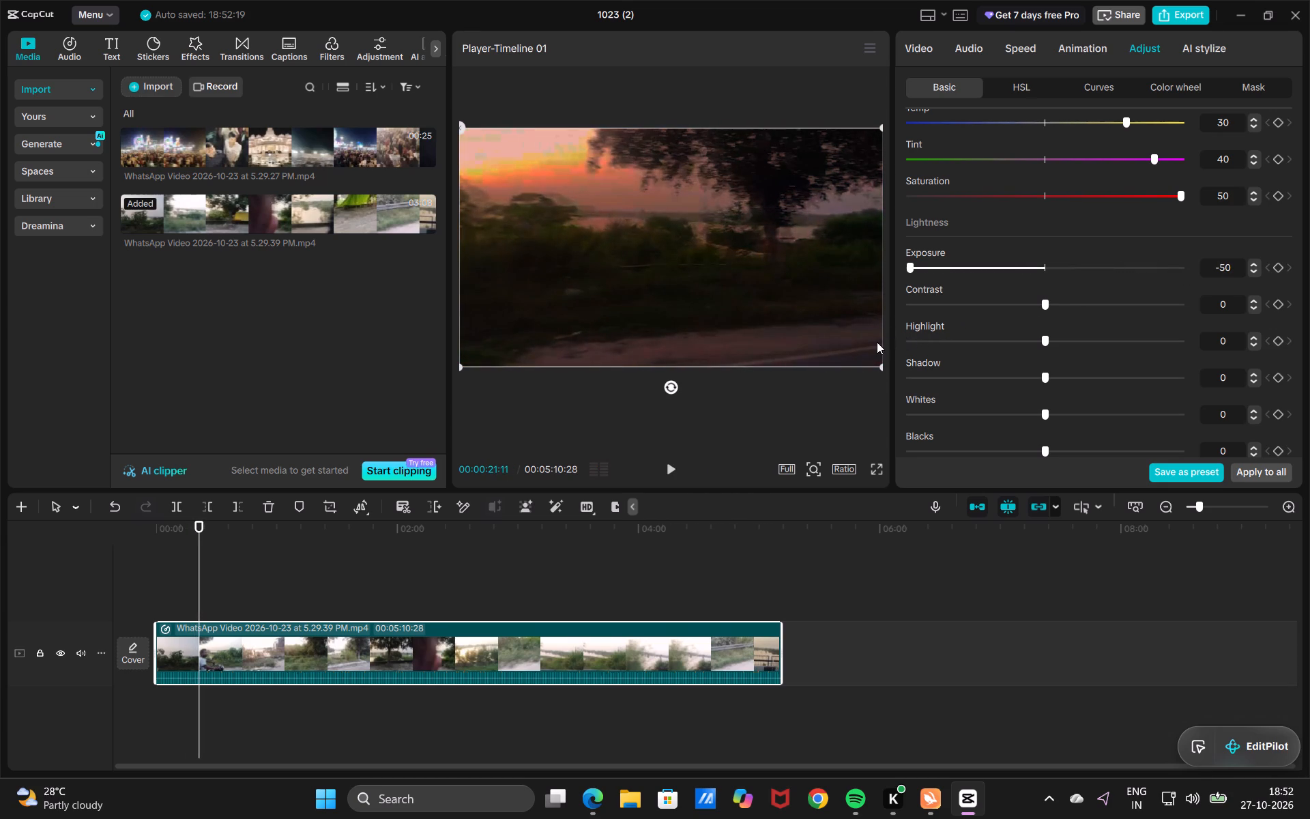
drag(877, 342, 875, 342)
click(674, 472)
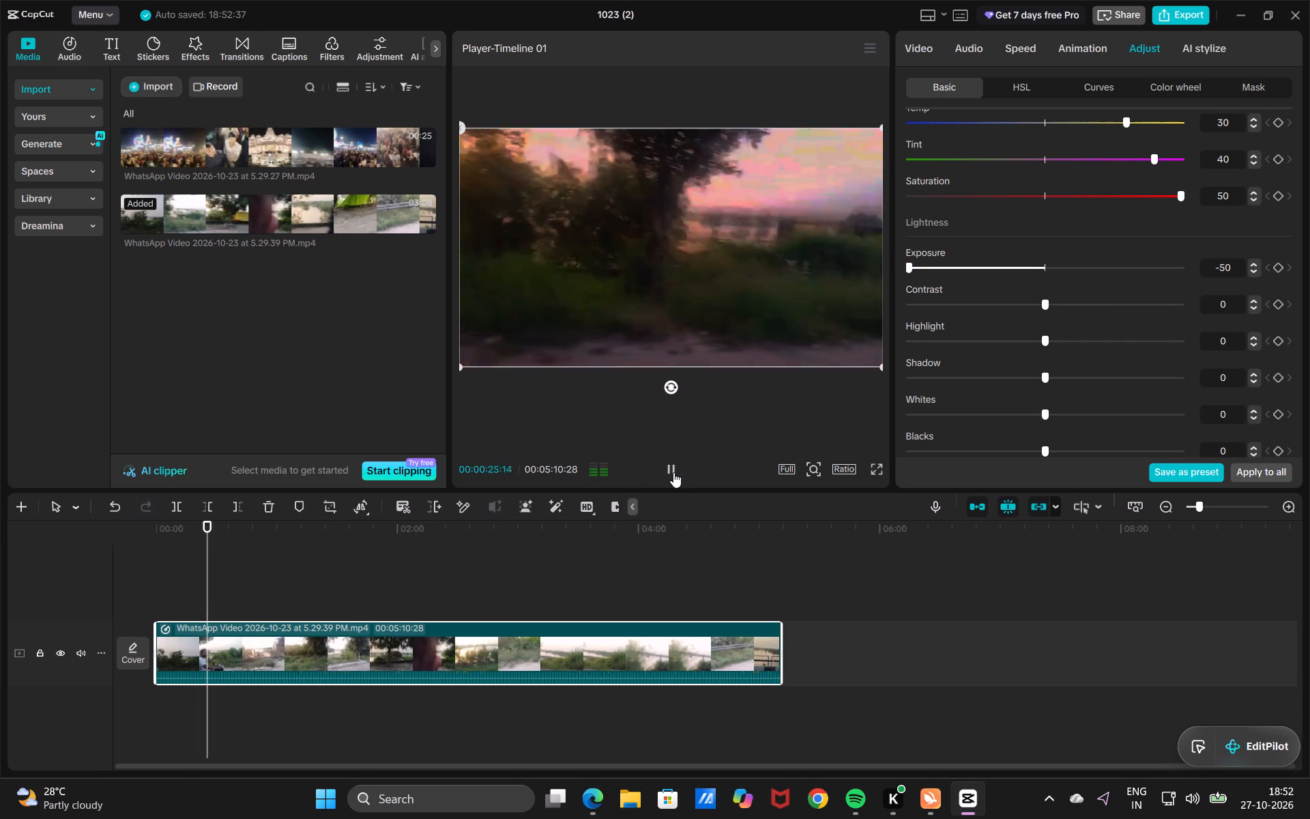
click(673, 472)
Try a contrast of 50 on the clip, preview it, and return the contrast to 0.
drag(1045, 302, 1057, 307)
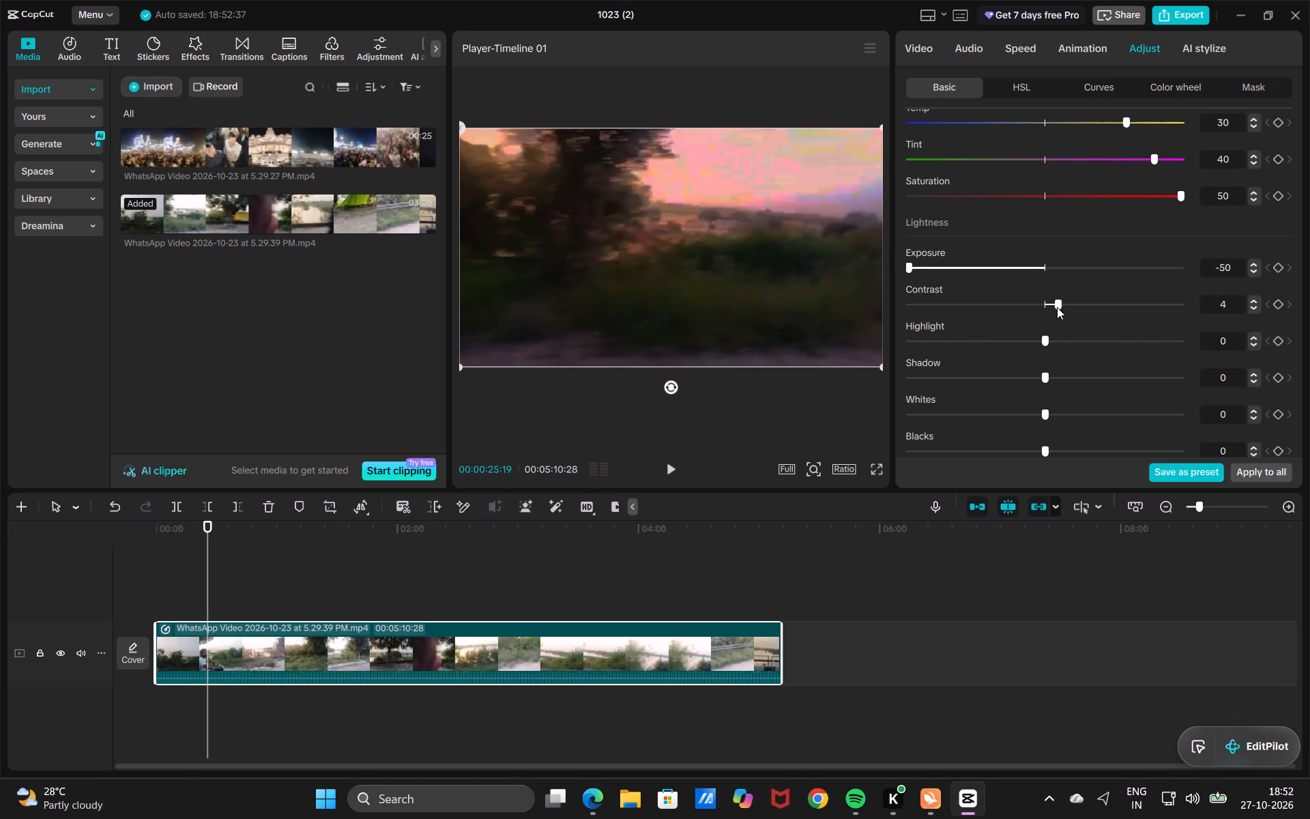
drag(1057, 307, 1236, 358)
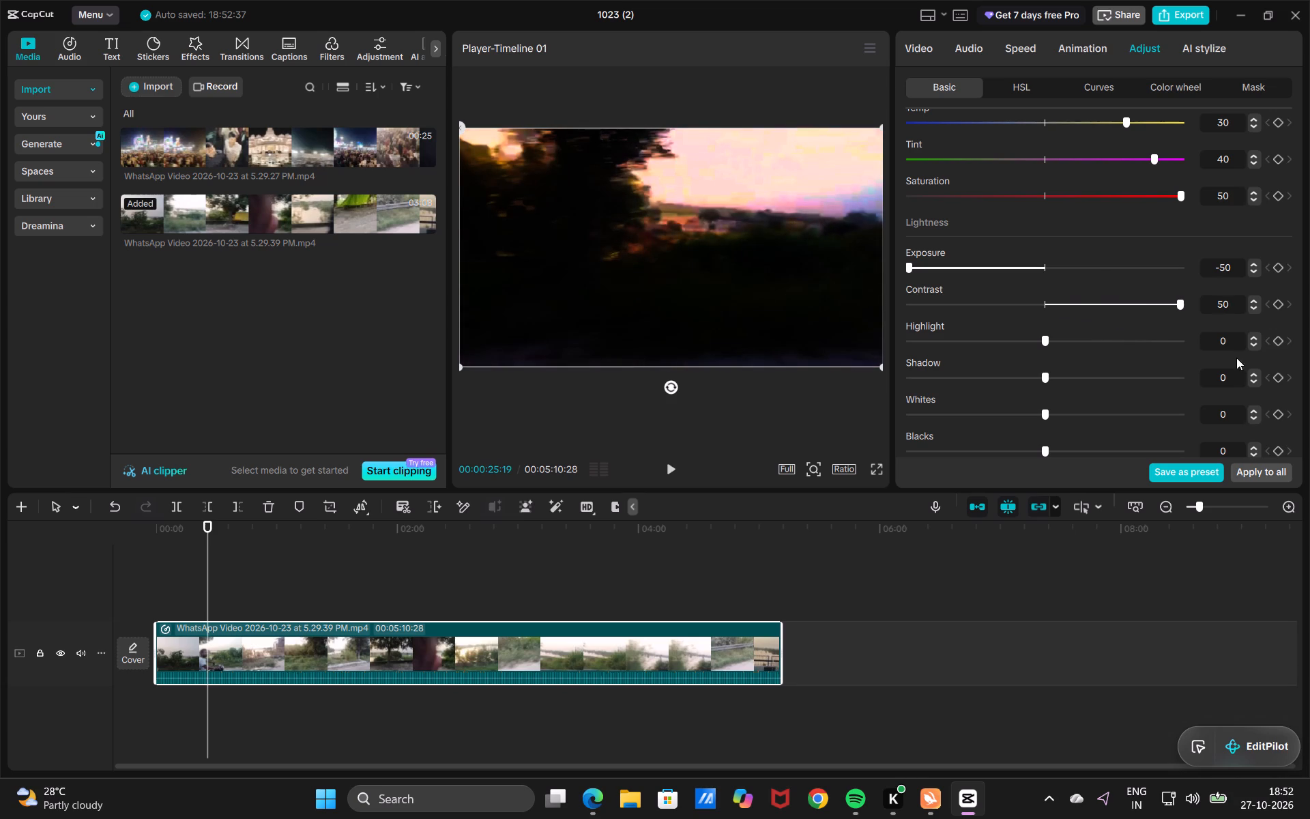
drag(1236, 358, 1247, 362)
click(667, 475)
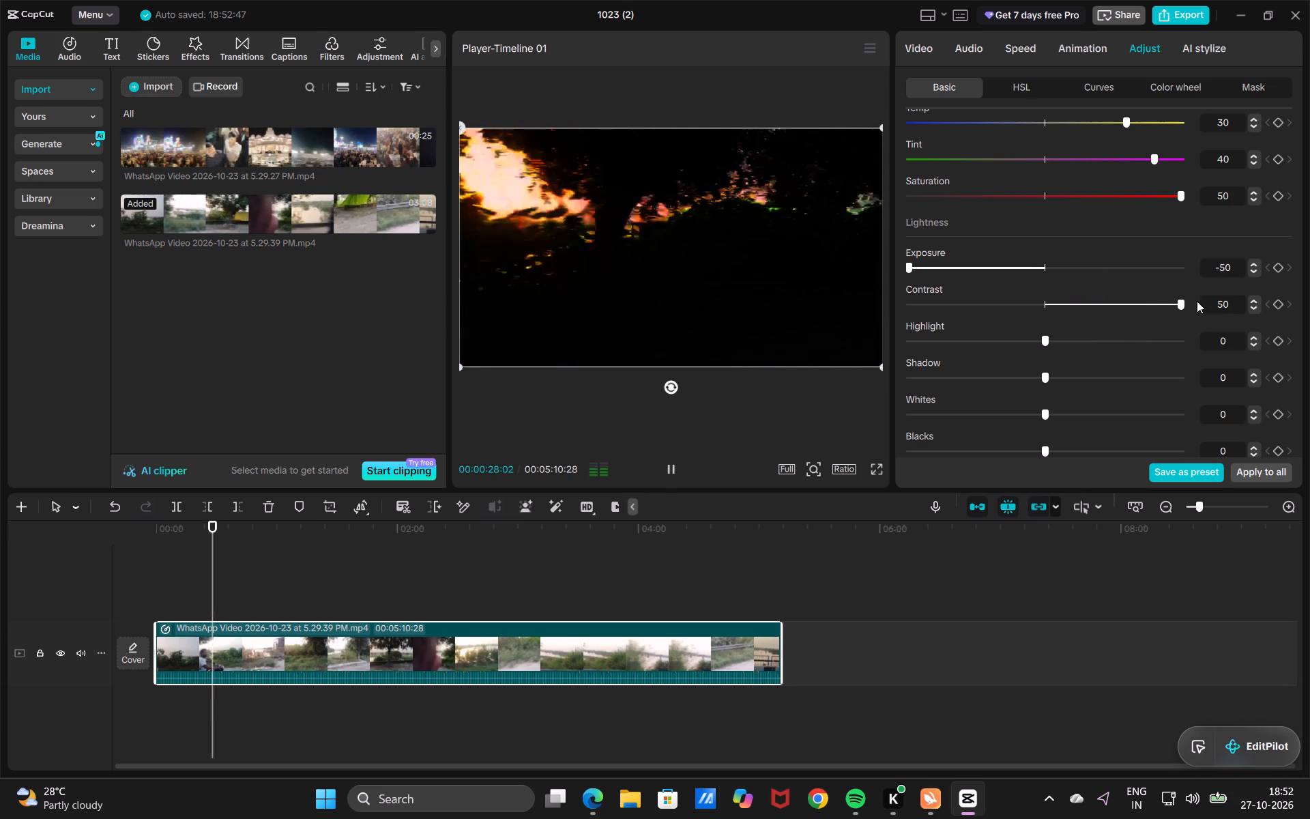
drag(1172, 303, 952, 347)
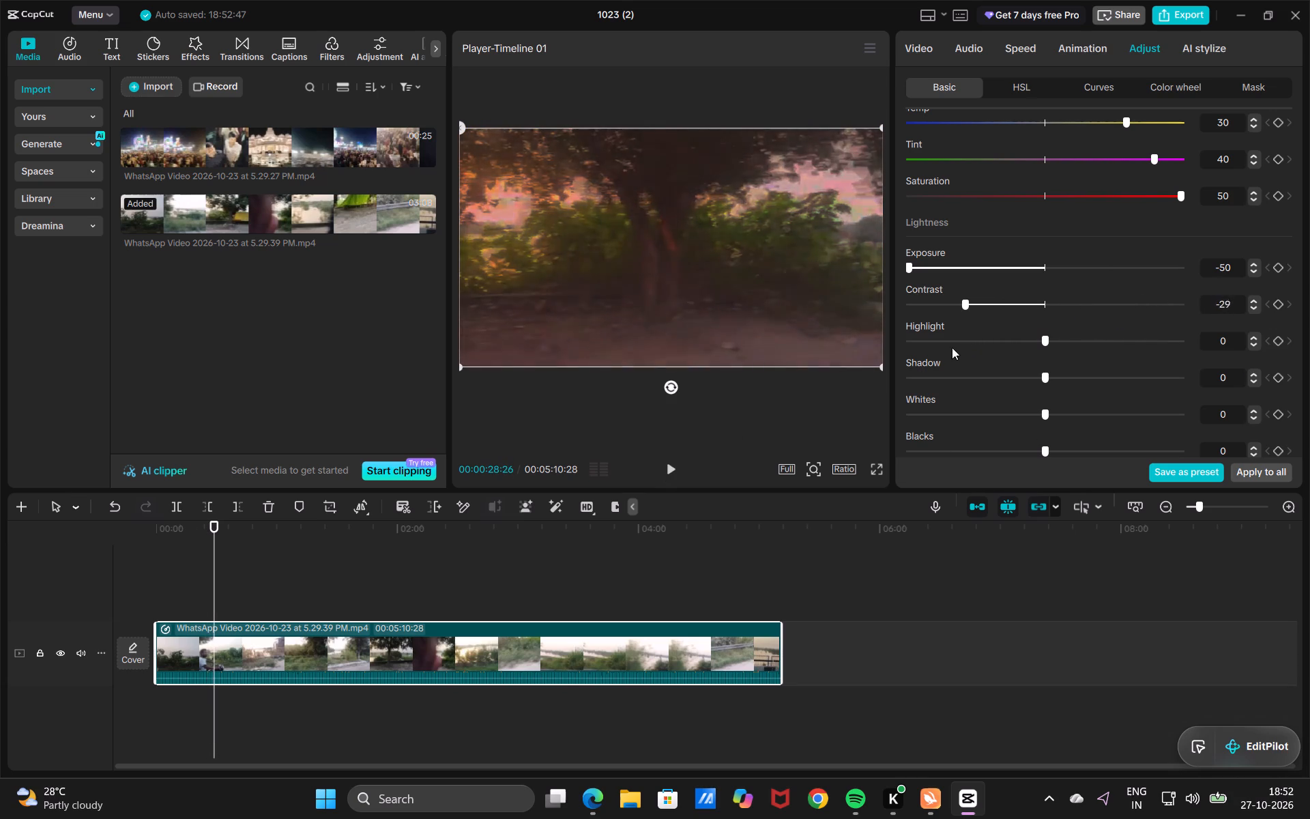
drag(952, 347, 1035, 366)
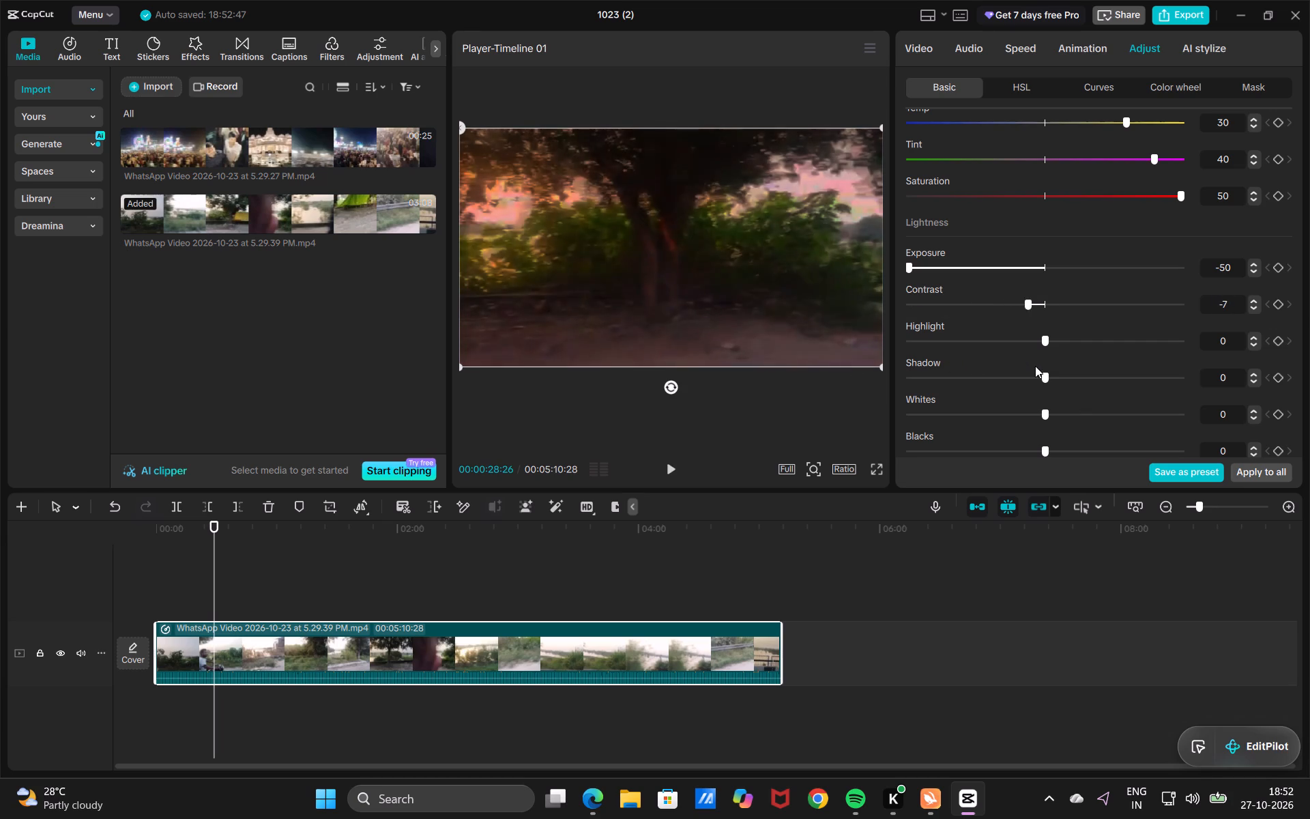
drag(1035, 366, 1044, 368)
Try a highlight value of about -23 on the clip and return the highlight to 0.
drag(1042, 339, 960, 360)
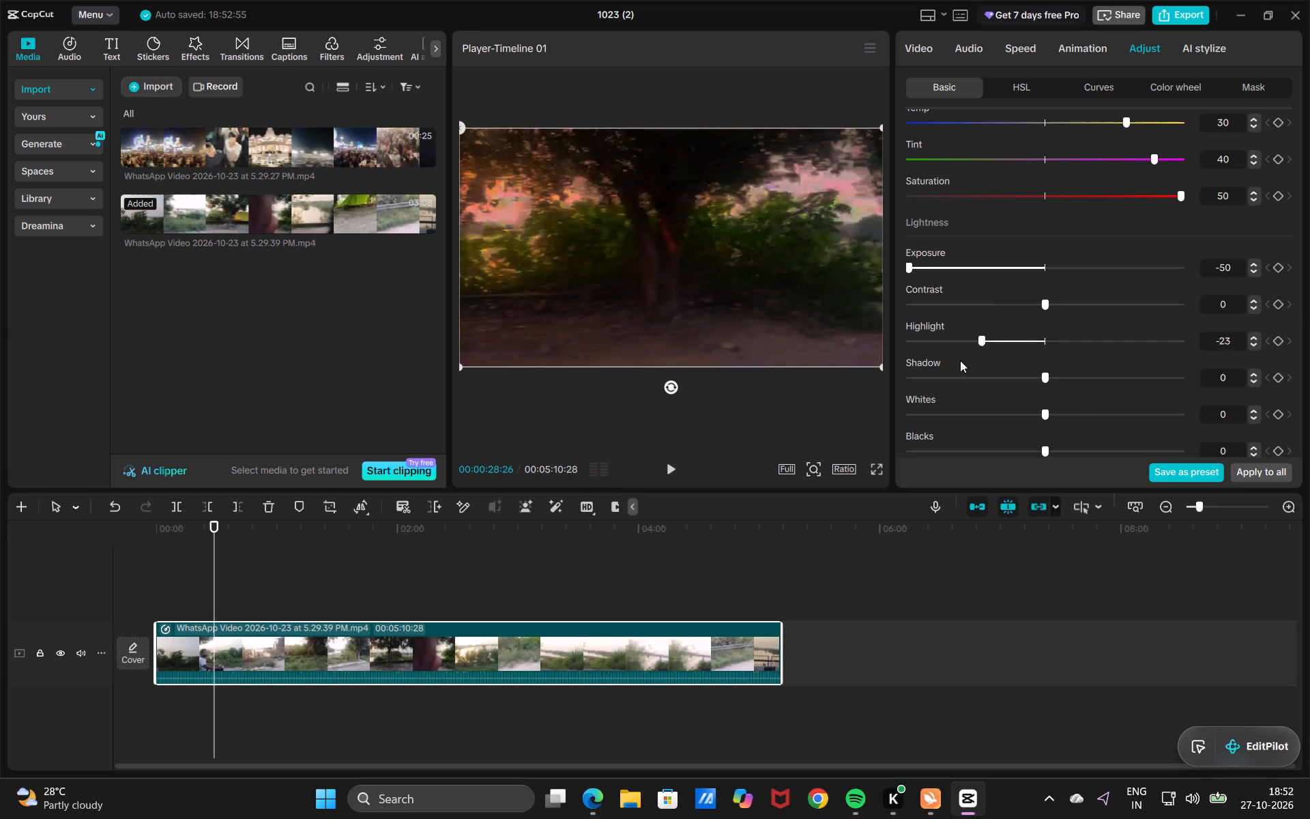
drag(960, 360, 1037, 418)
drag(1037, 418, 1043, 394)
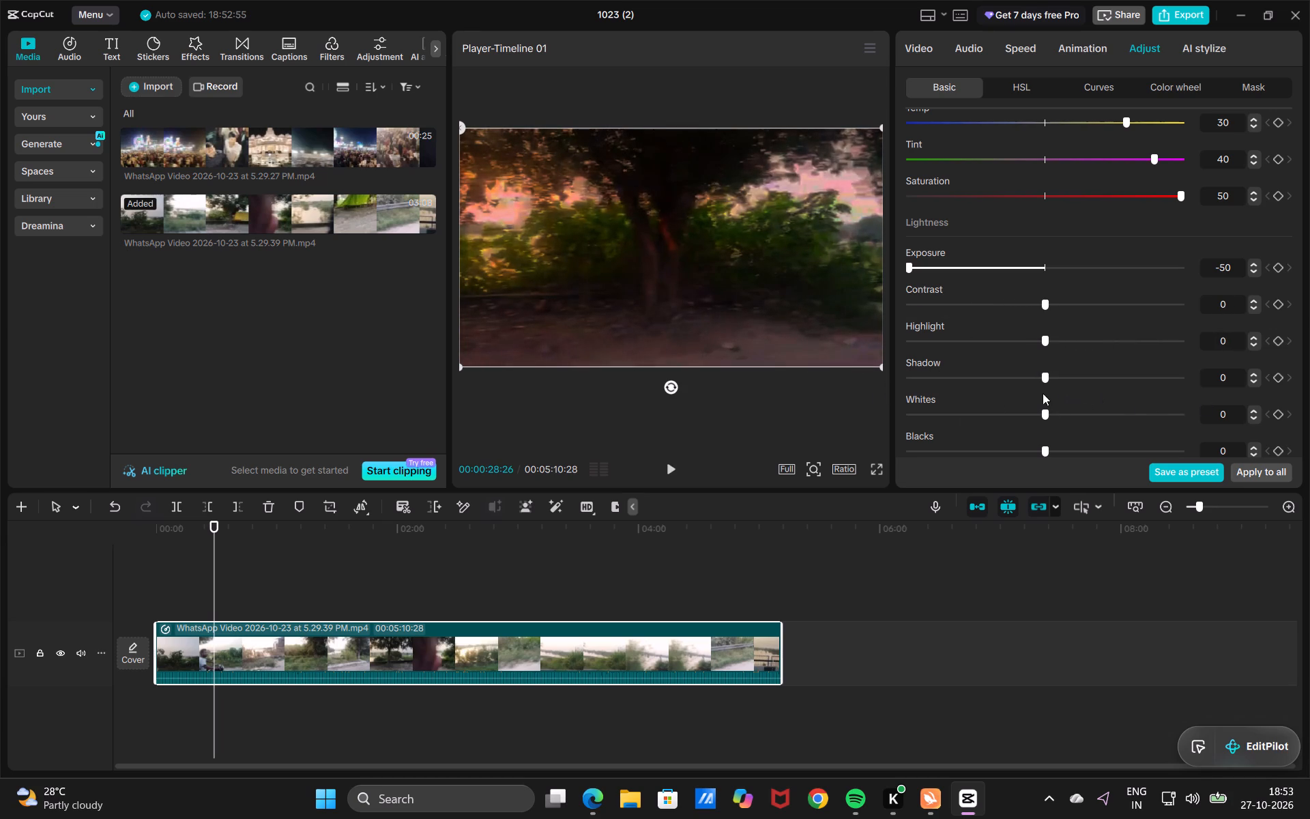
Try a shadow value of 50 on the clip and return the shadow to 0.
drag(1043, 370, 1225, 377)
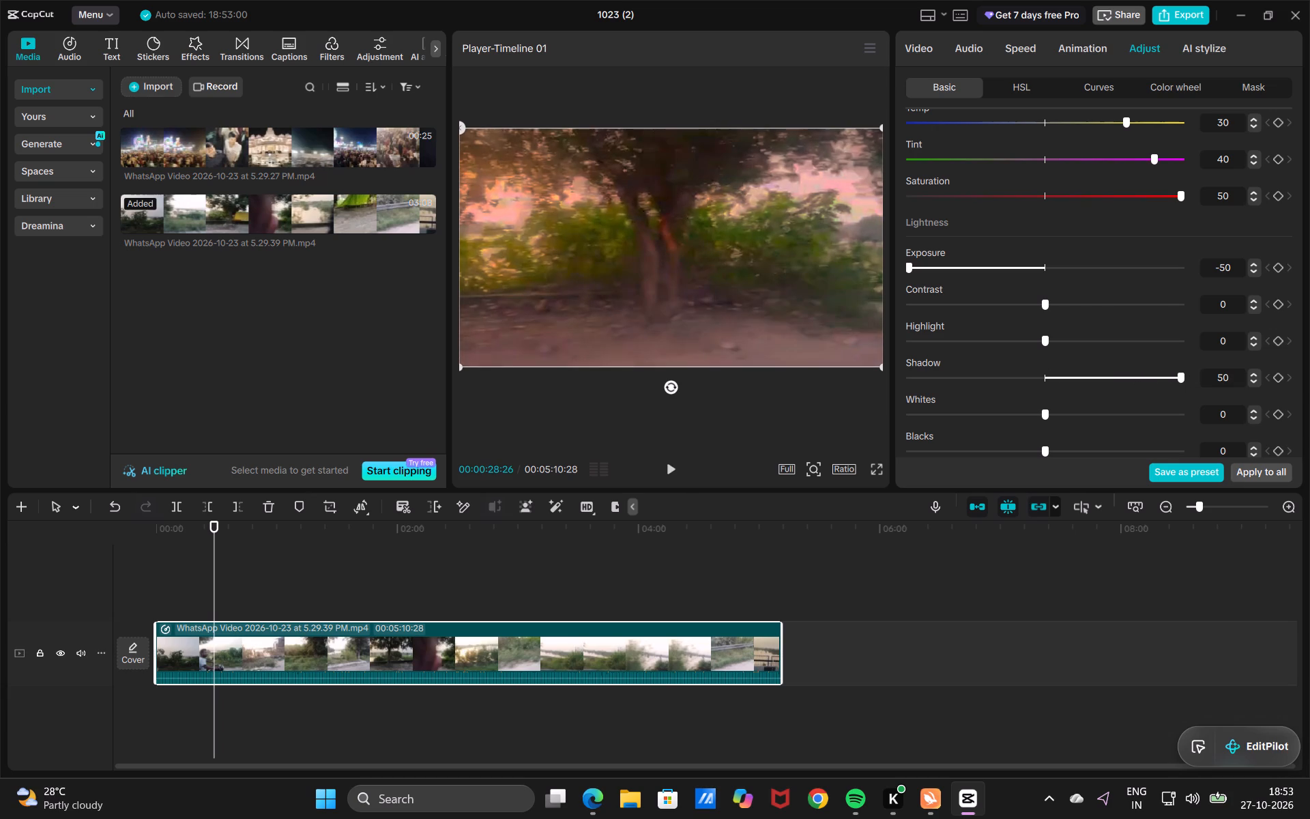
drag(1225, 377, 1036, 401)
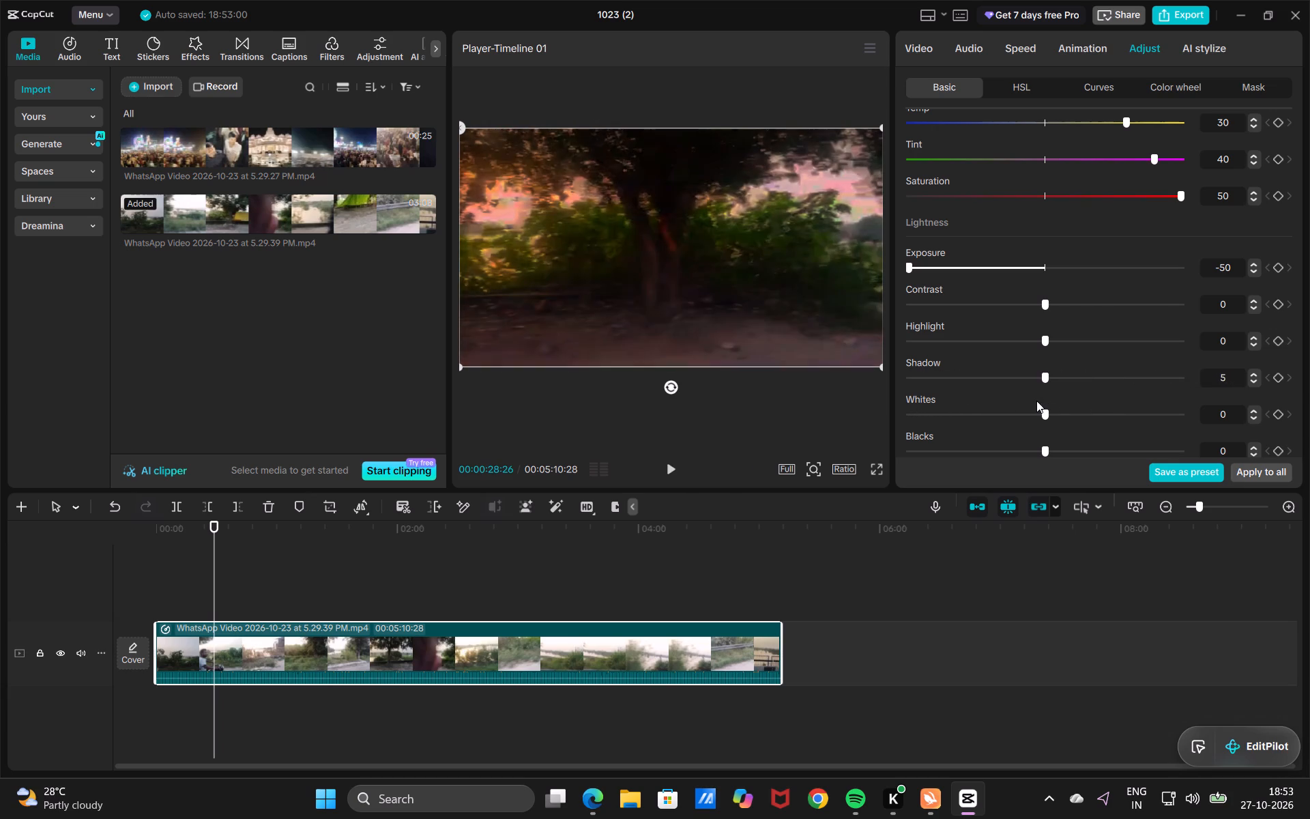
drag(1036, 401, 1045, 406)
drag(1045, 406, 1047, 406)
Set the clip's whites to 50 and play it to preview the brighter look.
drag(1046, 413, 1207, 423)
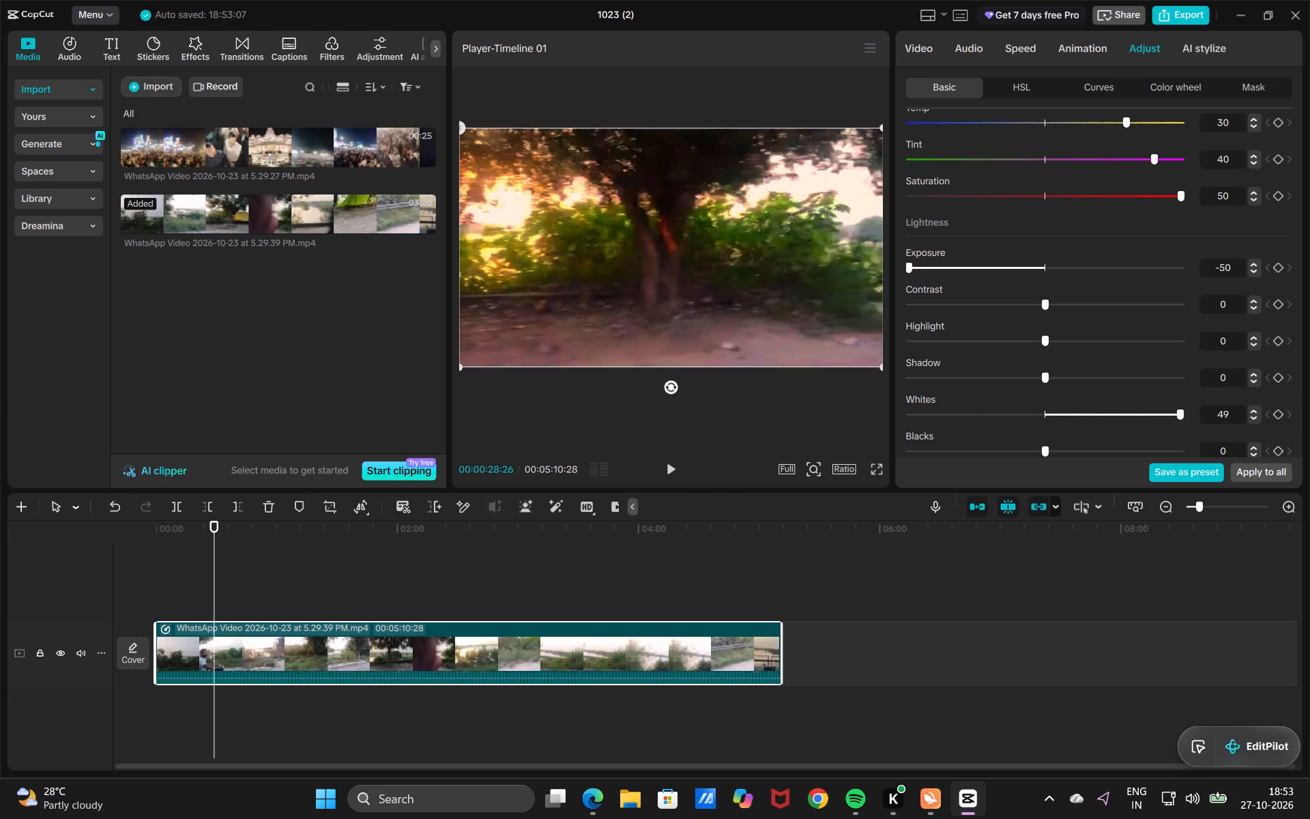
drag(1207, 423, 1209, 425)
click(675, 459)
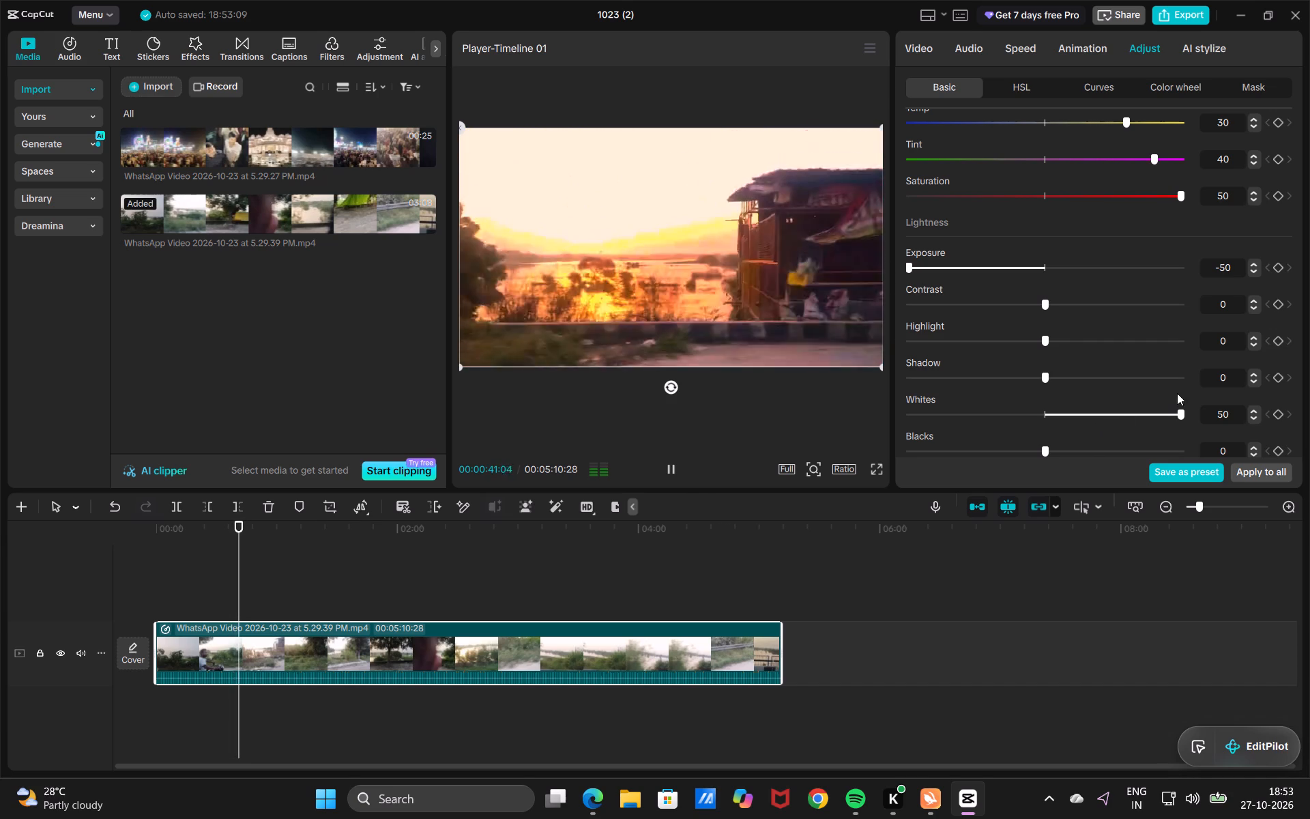
Set the clip's whites to -50 and play it to preview the result.
drag(1179, 407, 929, 442)
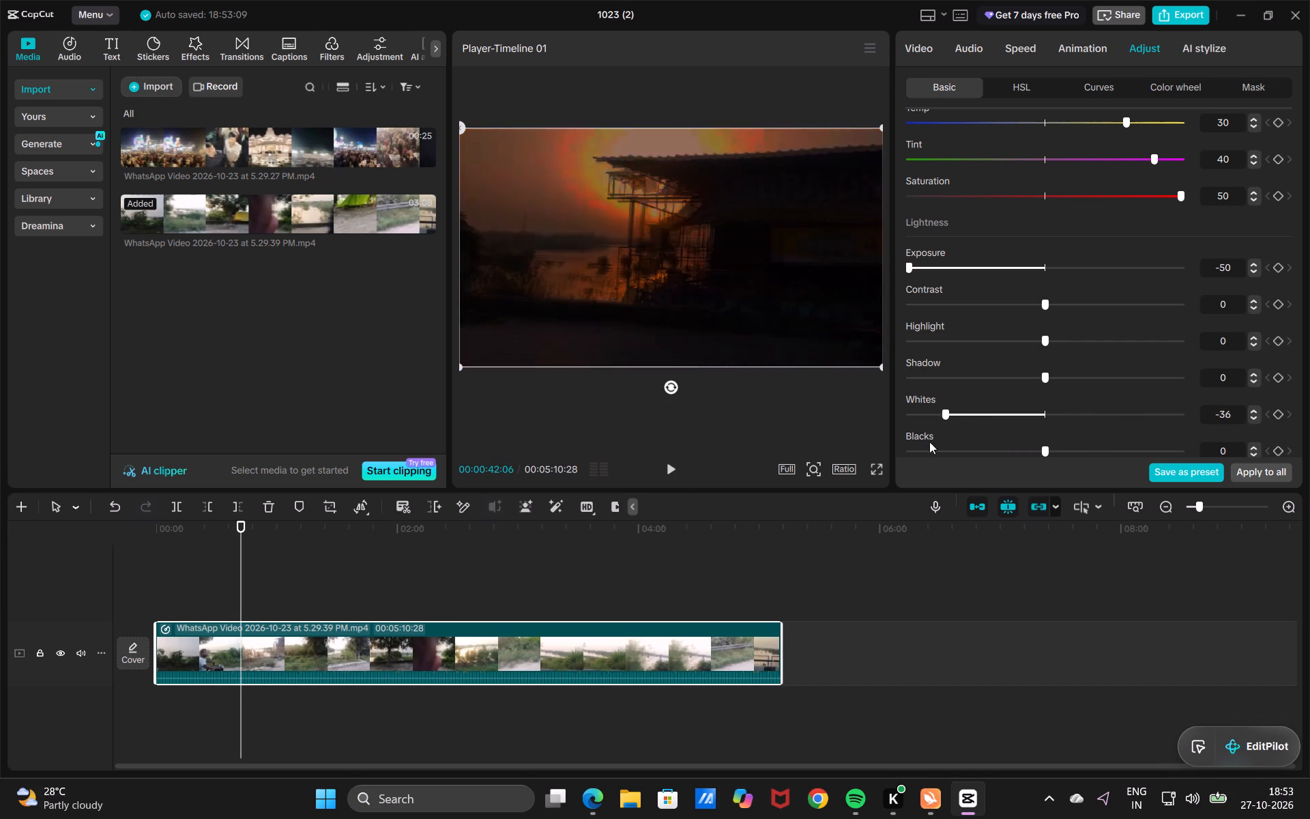
drag(929, 442, 837, 459)
click(665, 474)
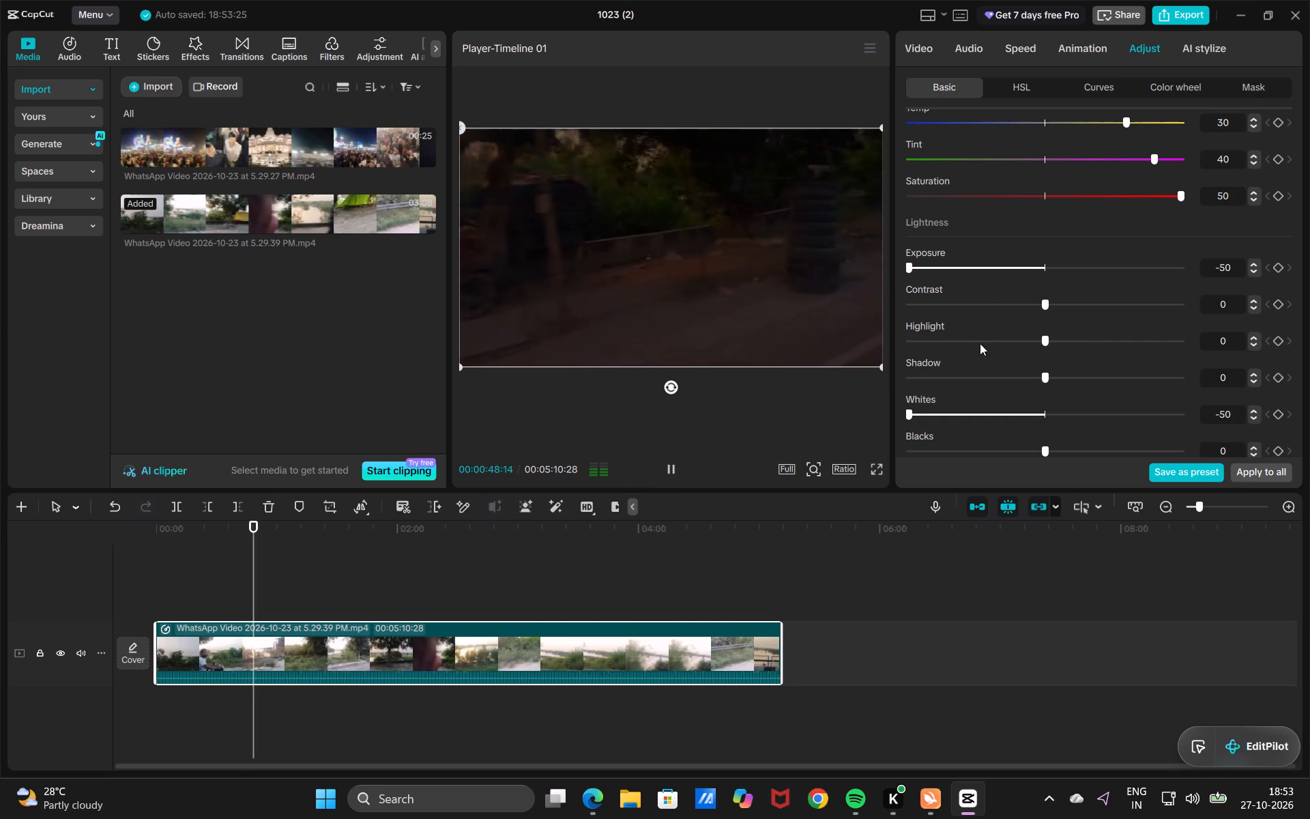
Return the clip's whites to 0.
drag(909, 413, 1050, 417)
click(1051, 410)
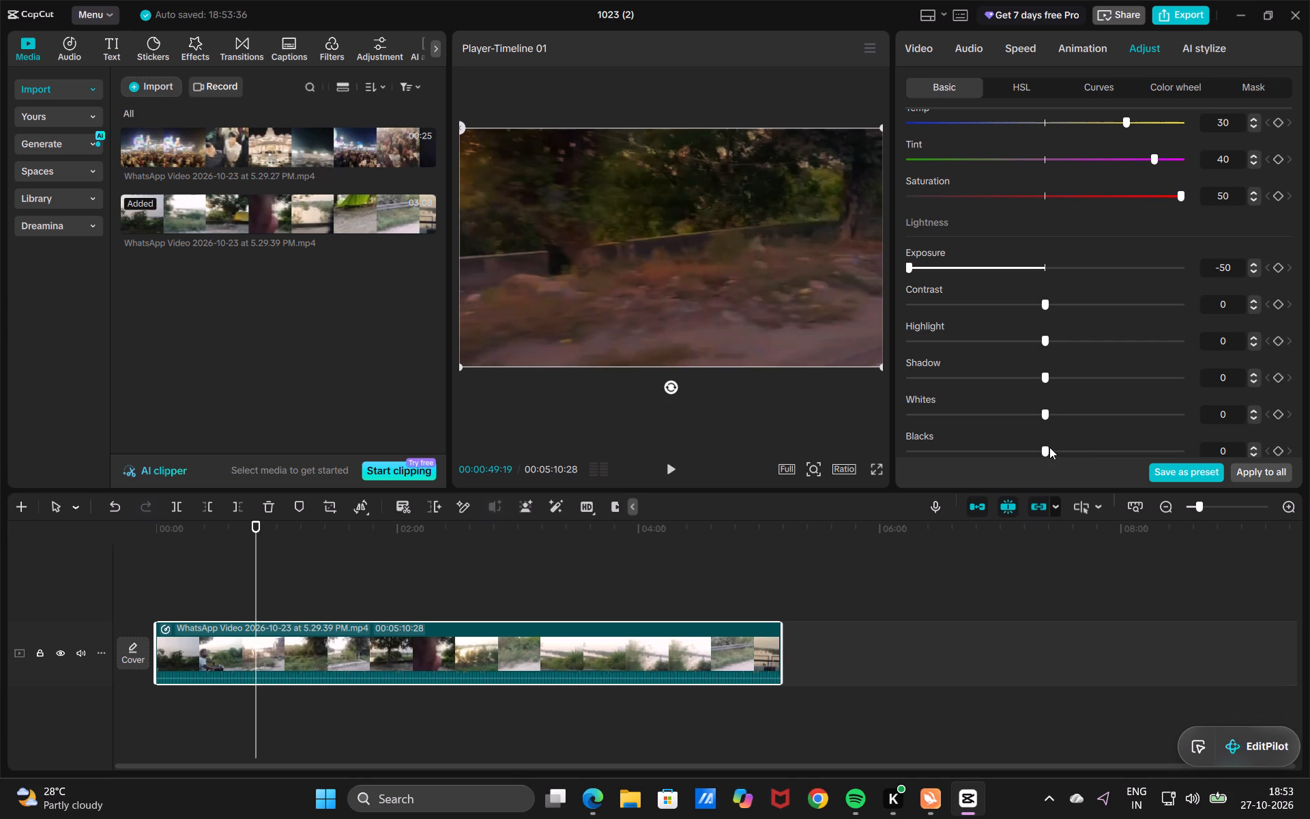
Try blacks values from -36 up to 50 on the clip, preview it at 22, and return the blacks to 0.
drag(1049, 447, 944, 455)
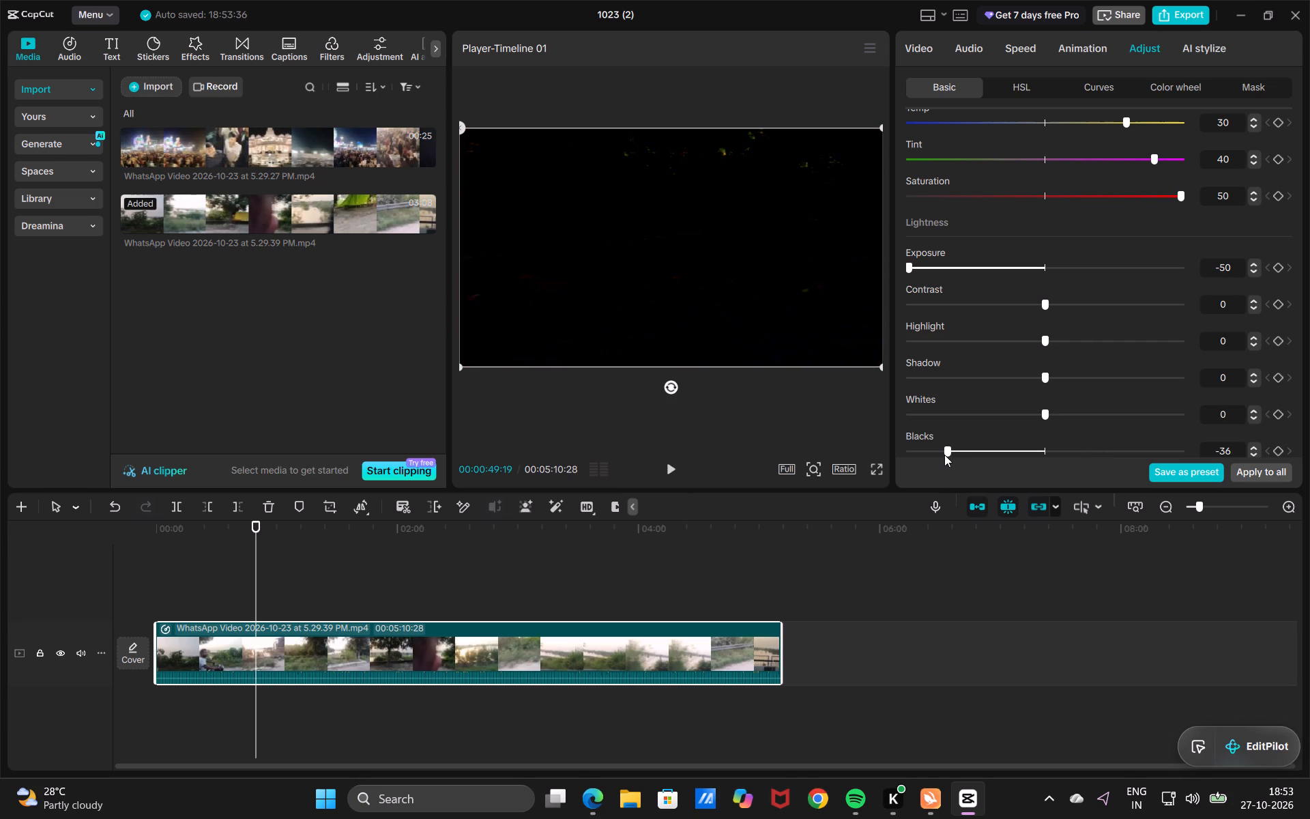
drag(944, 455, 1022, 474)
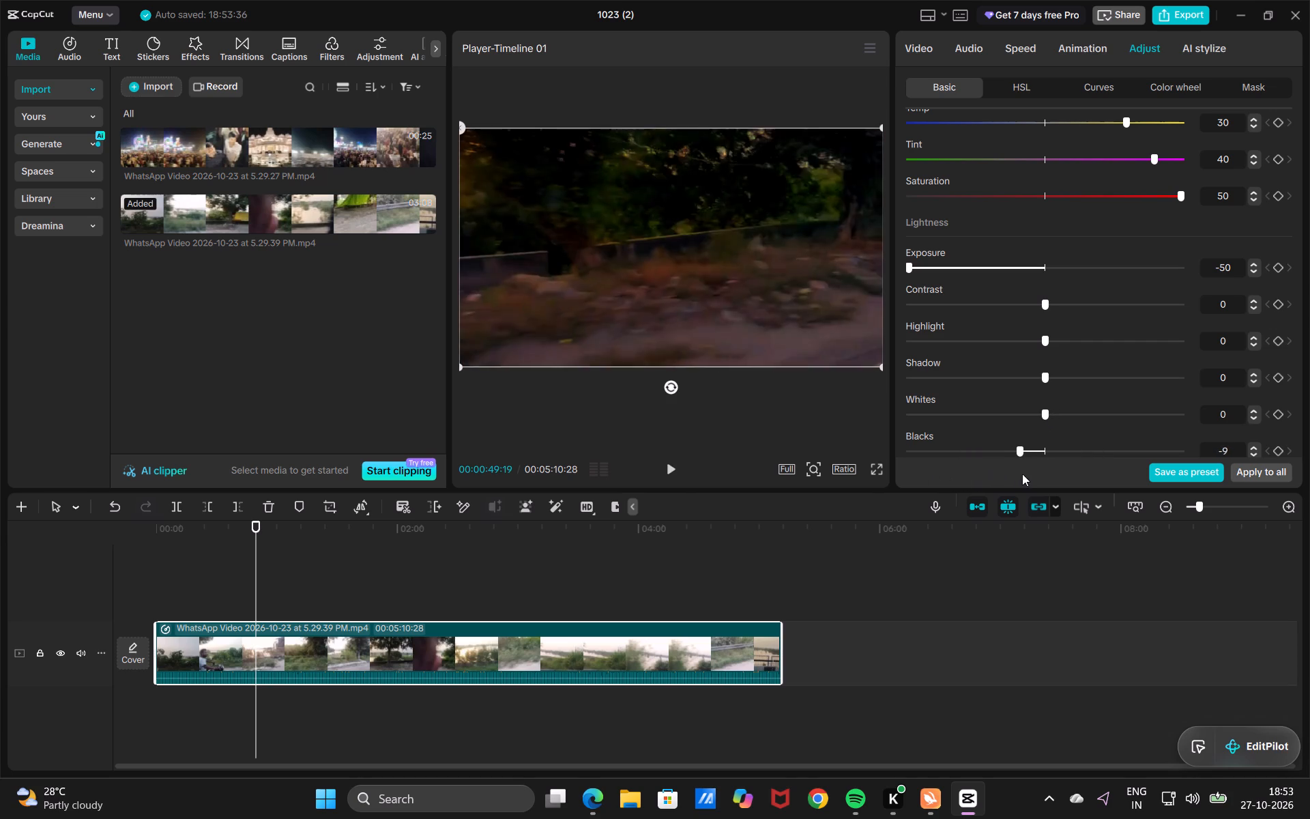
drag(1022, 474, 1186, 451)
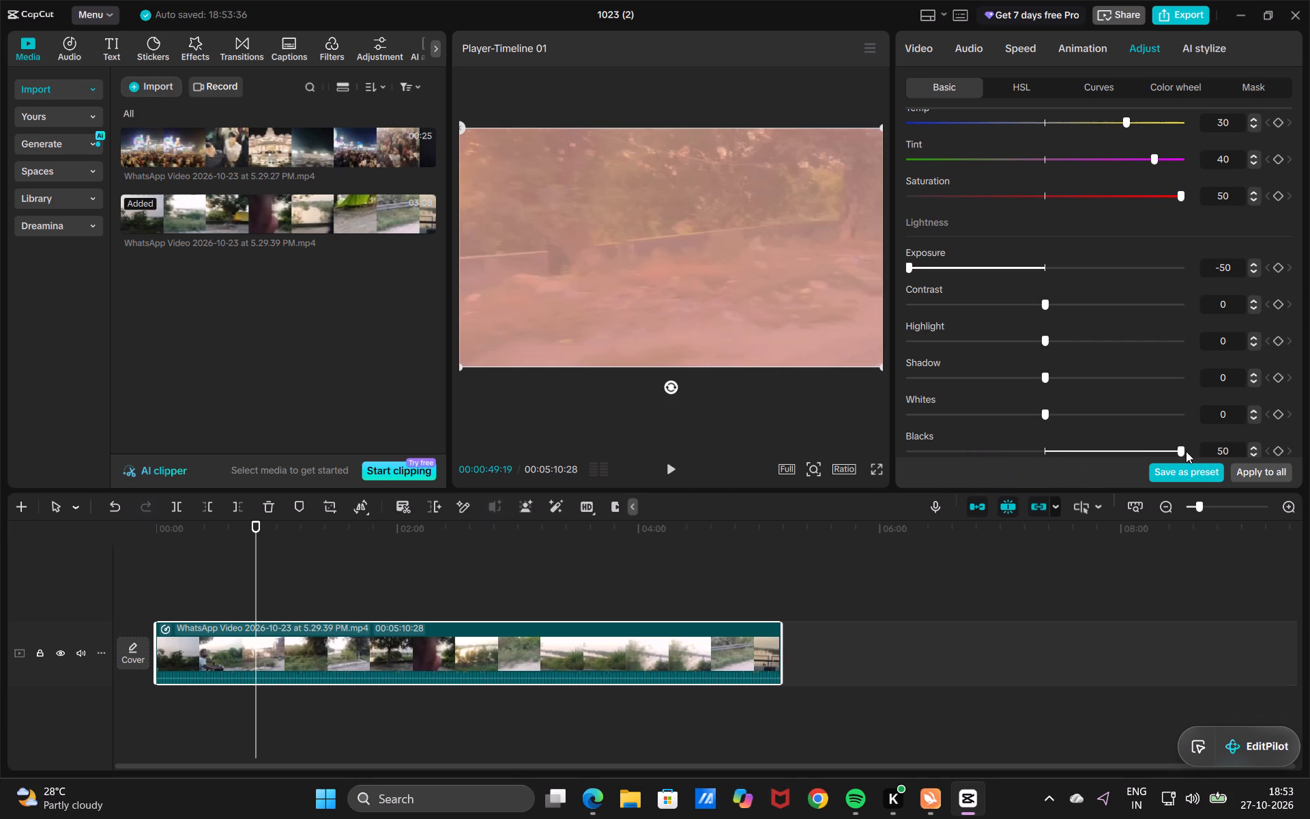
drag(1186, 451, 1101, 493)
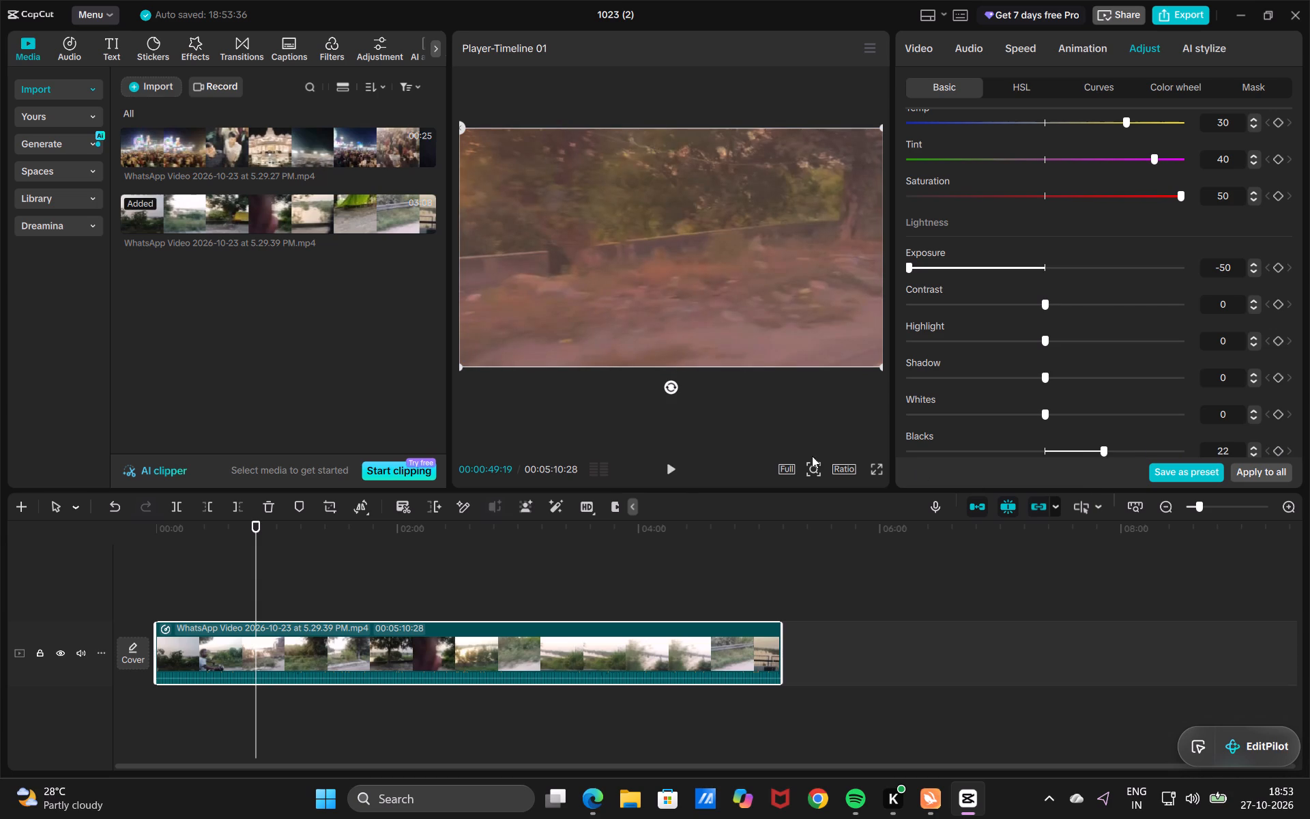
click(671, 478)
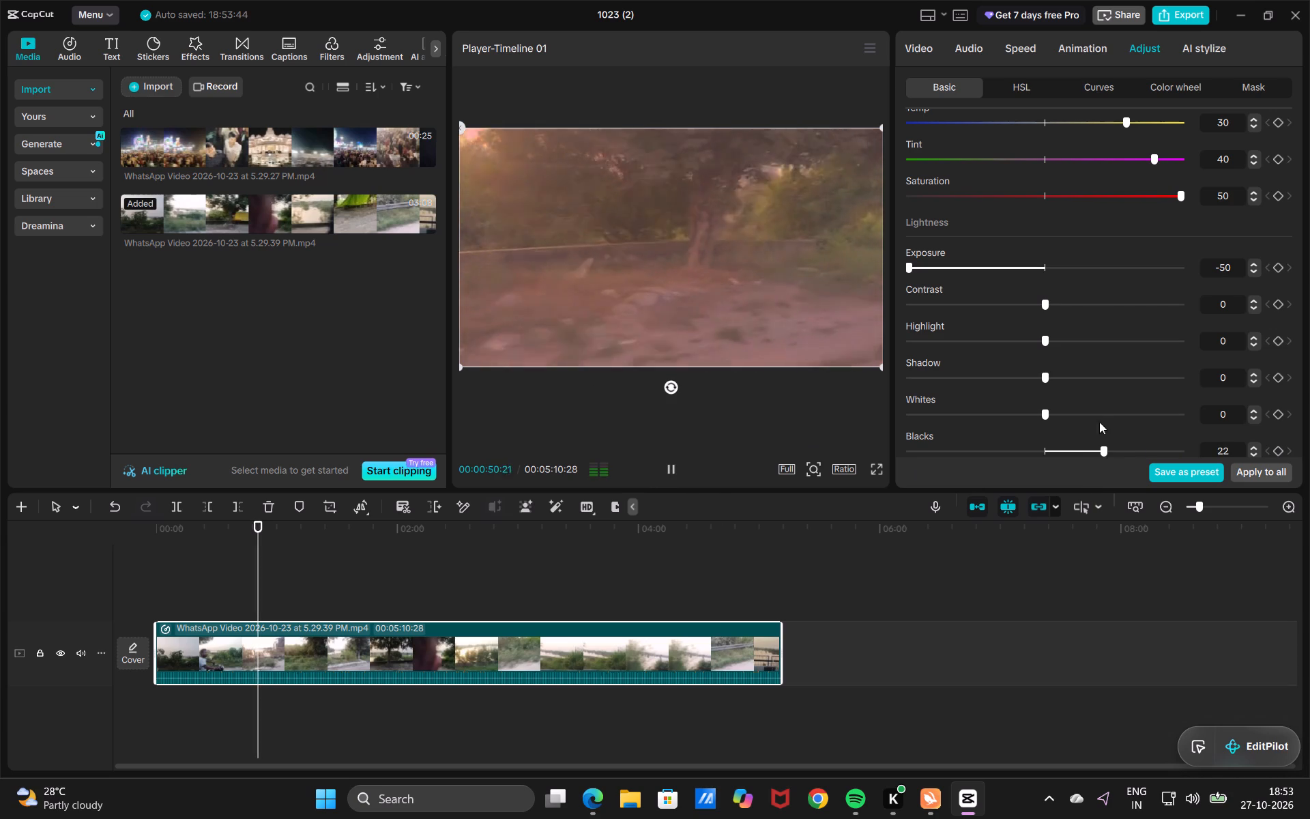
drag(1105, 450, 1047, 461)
Raise the clip's exposure, trying 11 and -24 before settling on a slightly higher negative value.
scroll(1092, 360, up, 3)
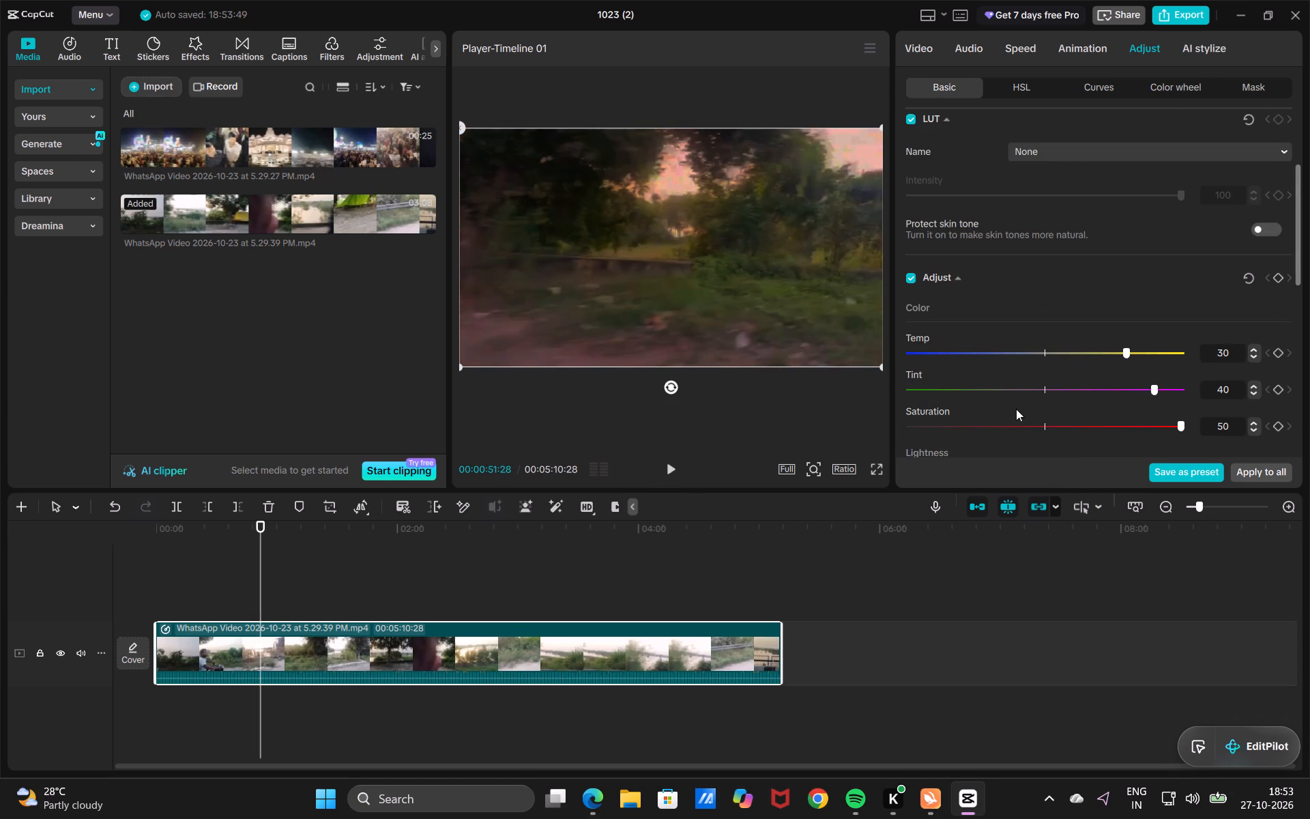
scroll(1017, 407, down, 1)
drag(909, 419, 924, 422)
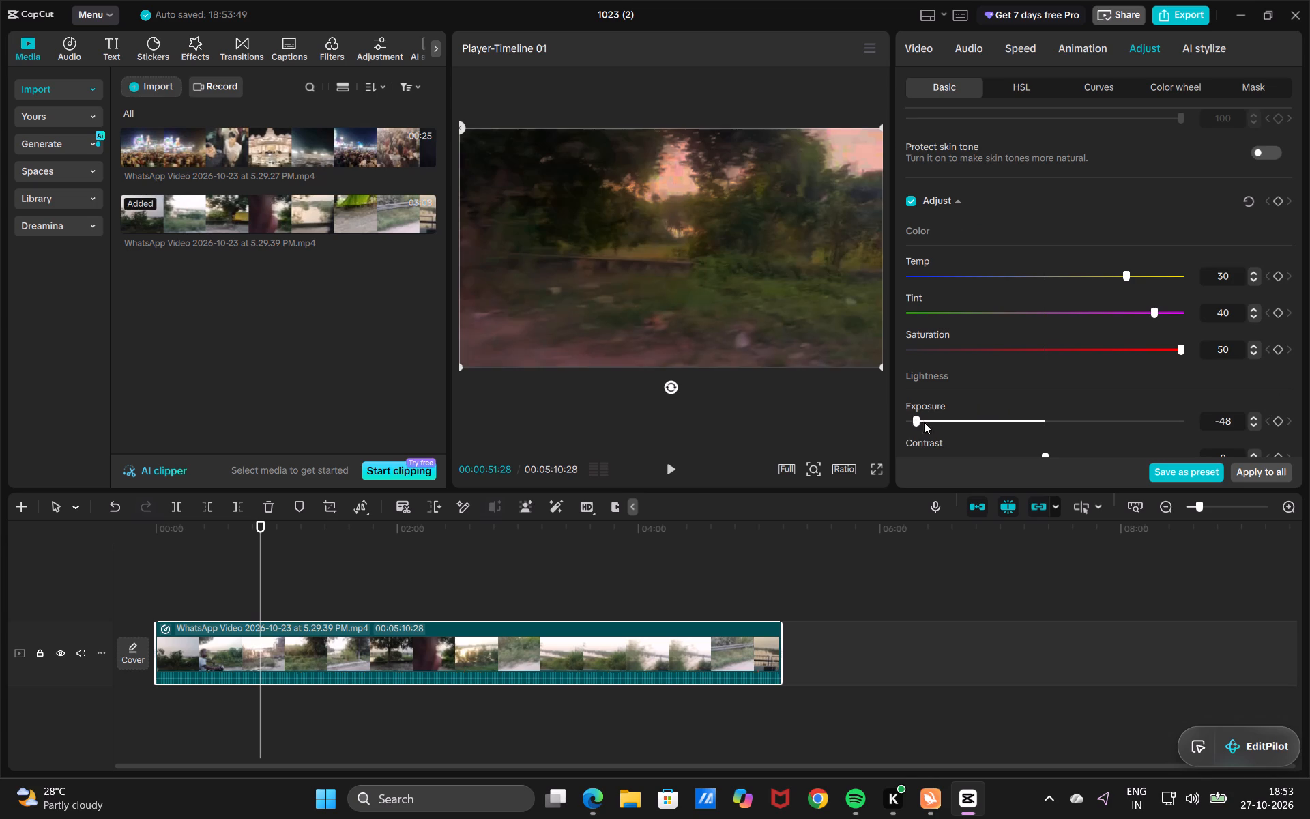
drag(924, 422, 1032, 446)
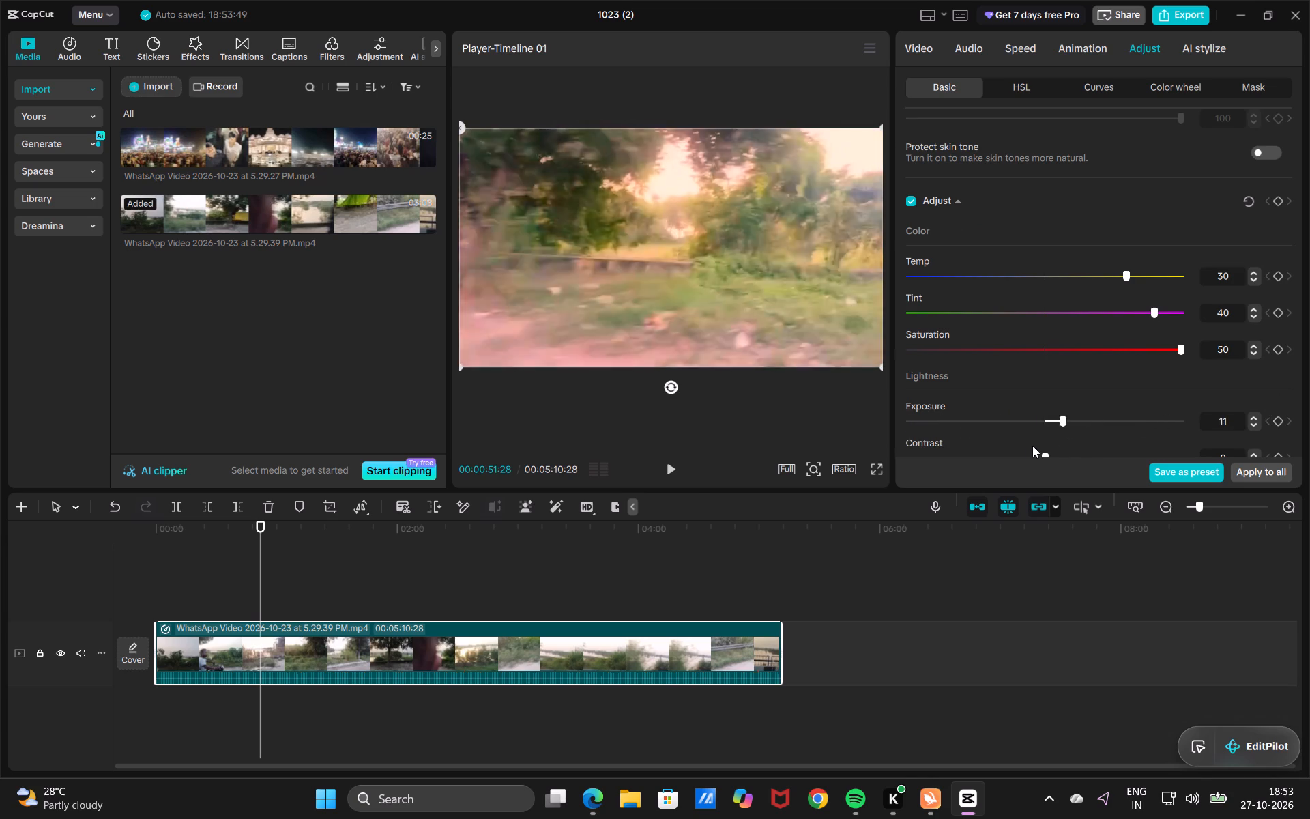
drag(1032, 446, 977, 455)
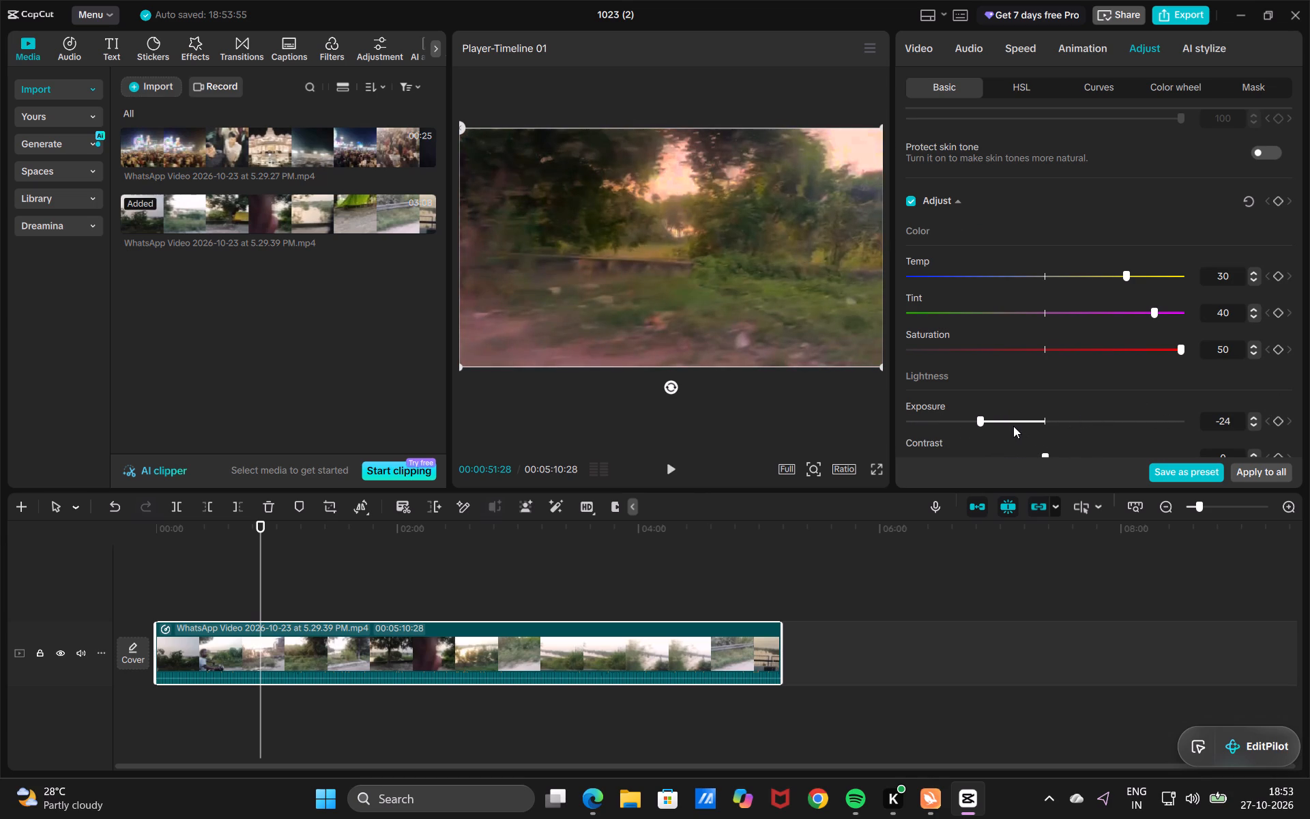
click(1009, 421)
Set both the sharpen and clarity effects of the clip to 100.
scroll(1143, 360, up, 2)
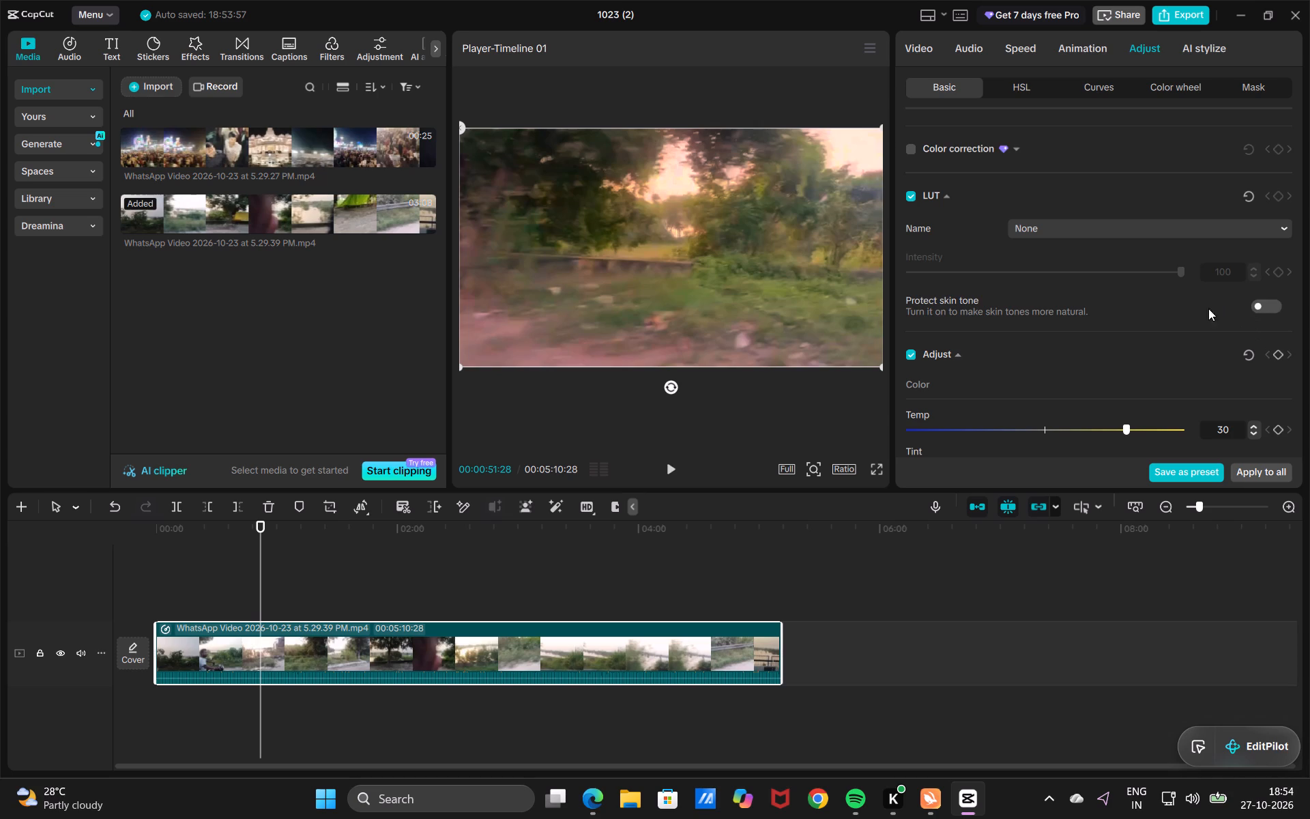
scroll(1080, 328, down, 10)
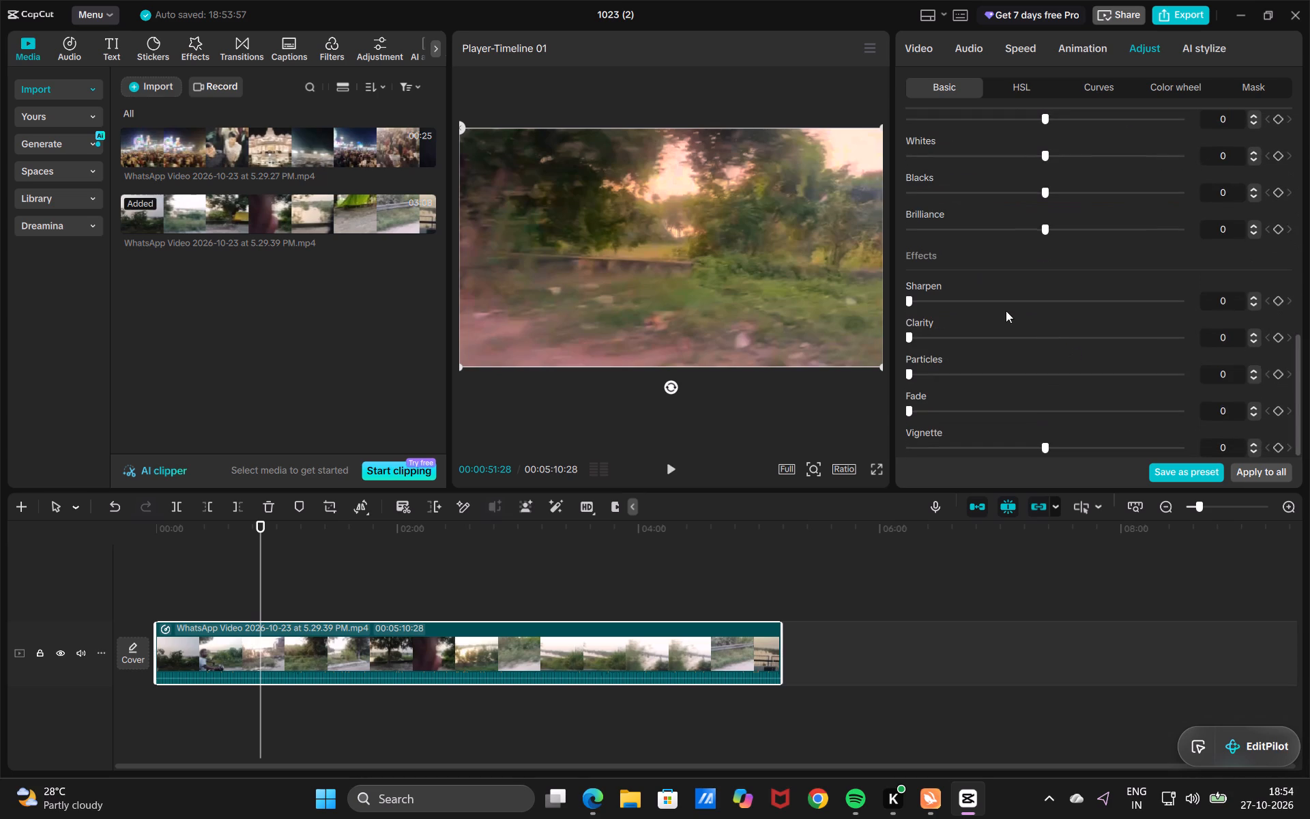
drag(900, 294, 929, 297)
drag(914, 295, 1242, 318)
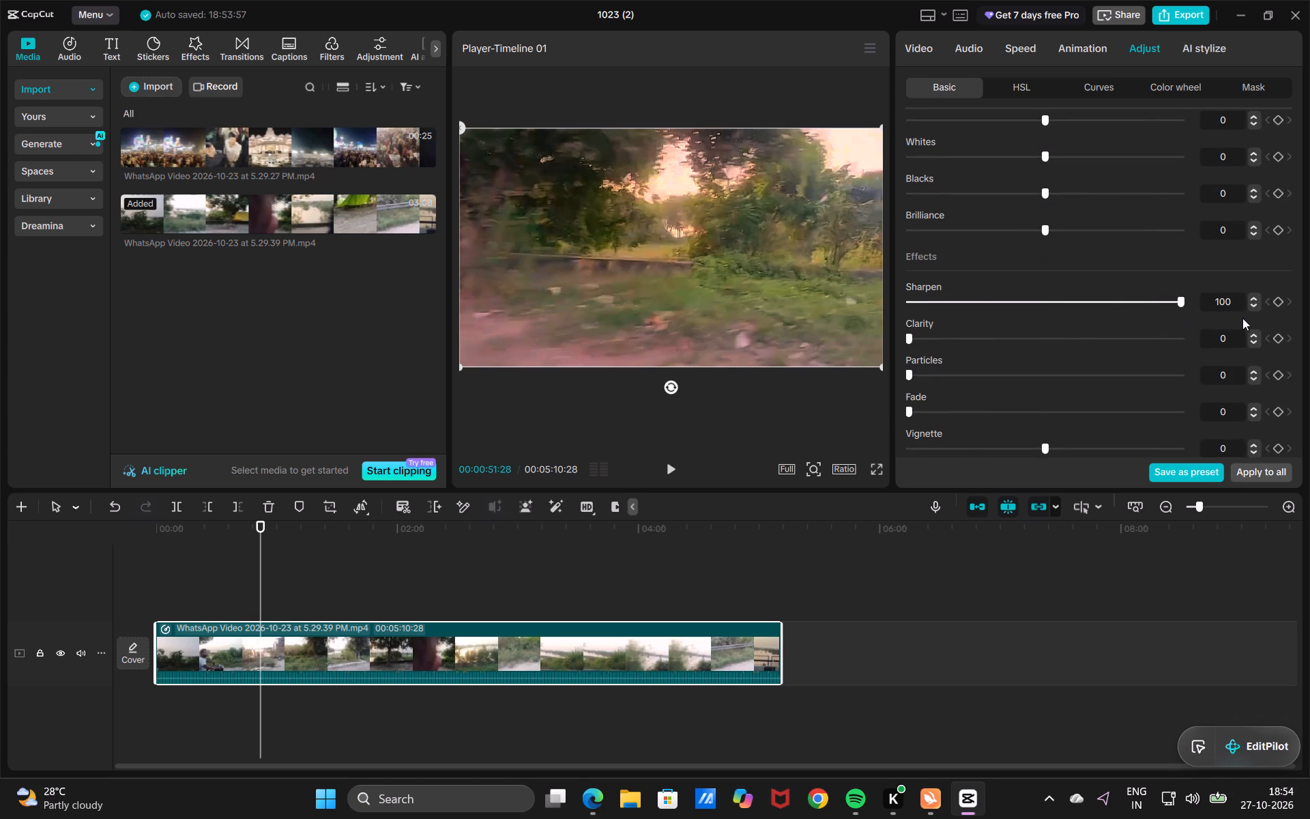
drag(1242, 318, 1254, 319)
drag(910, 336, 1059, 349)
drag(1059, 349, 1245, 355)
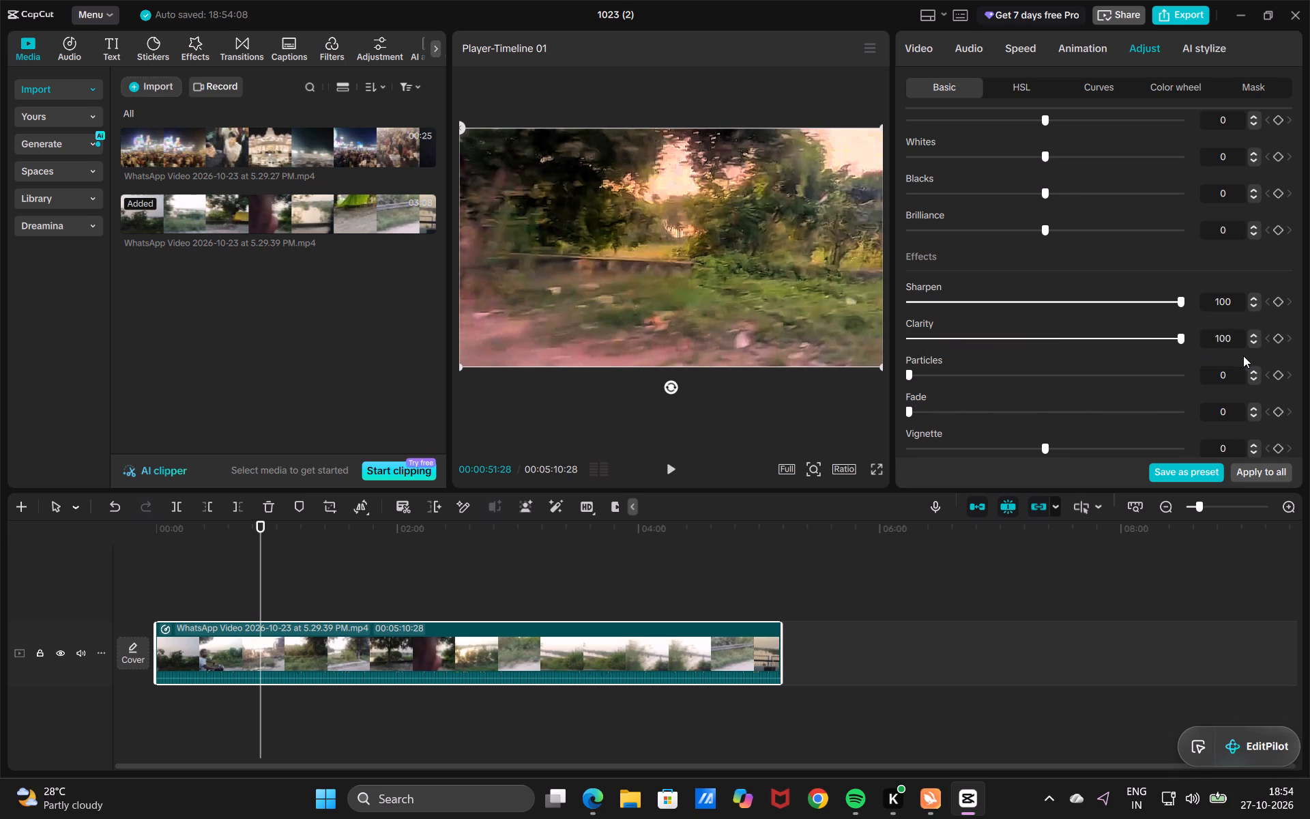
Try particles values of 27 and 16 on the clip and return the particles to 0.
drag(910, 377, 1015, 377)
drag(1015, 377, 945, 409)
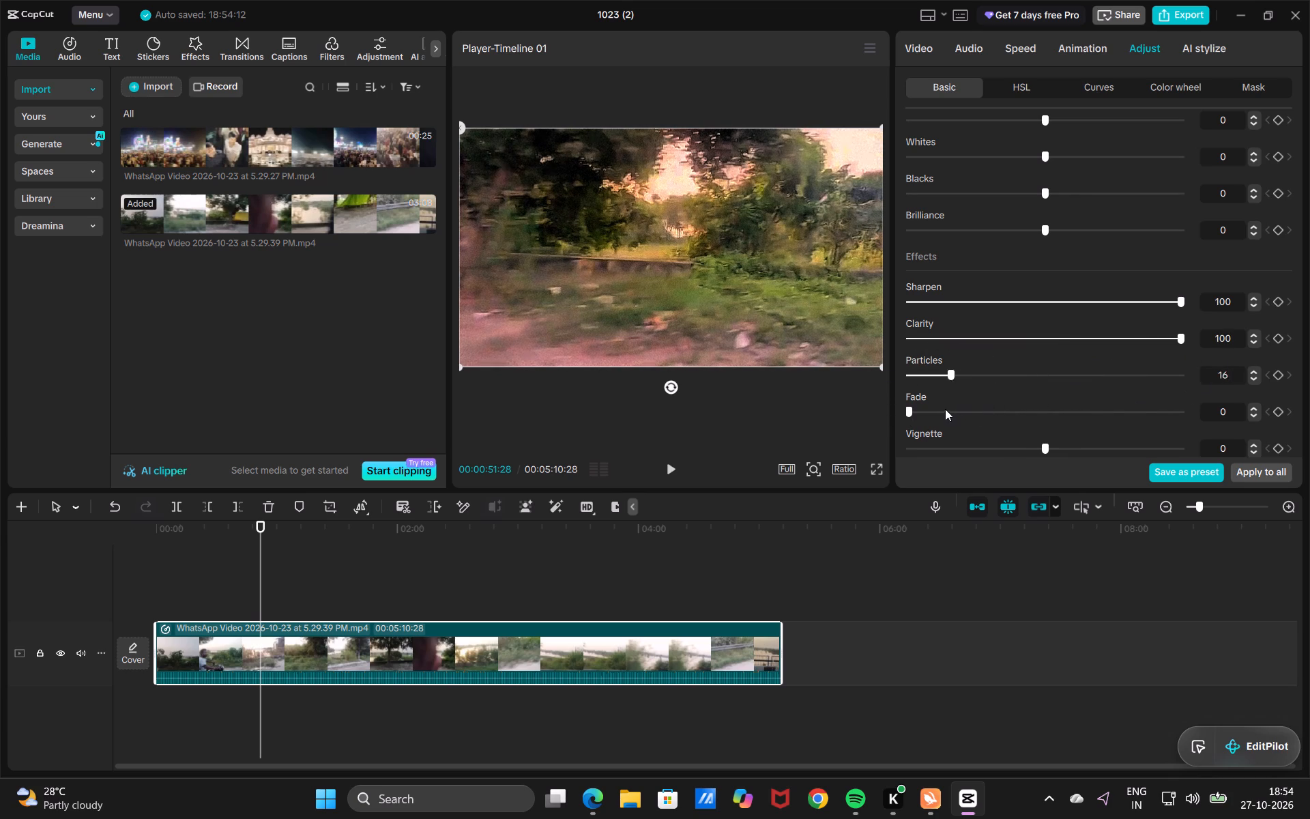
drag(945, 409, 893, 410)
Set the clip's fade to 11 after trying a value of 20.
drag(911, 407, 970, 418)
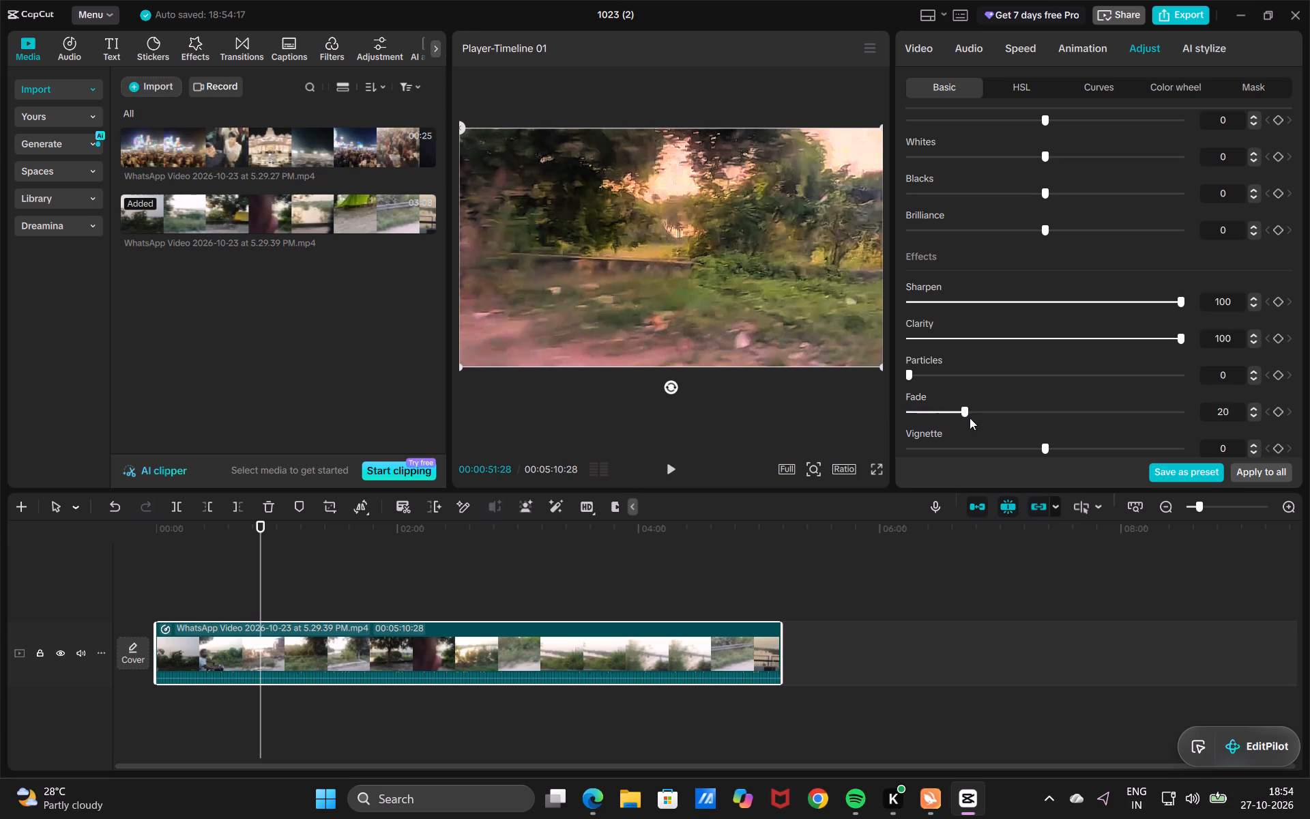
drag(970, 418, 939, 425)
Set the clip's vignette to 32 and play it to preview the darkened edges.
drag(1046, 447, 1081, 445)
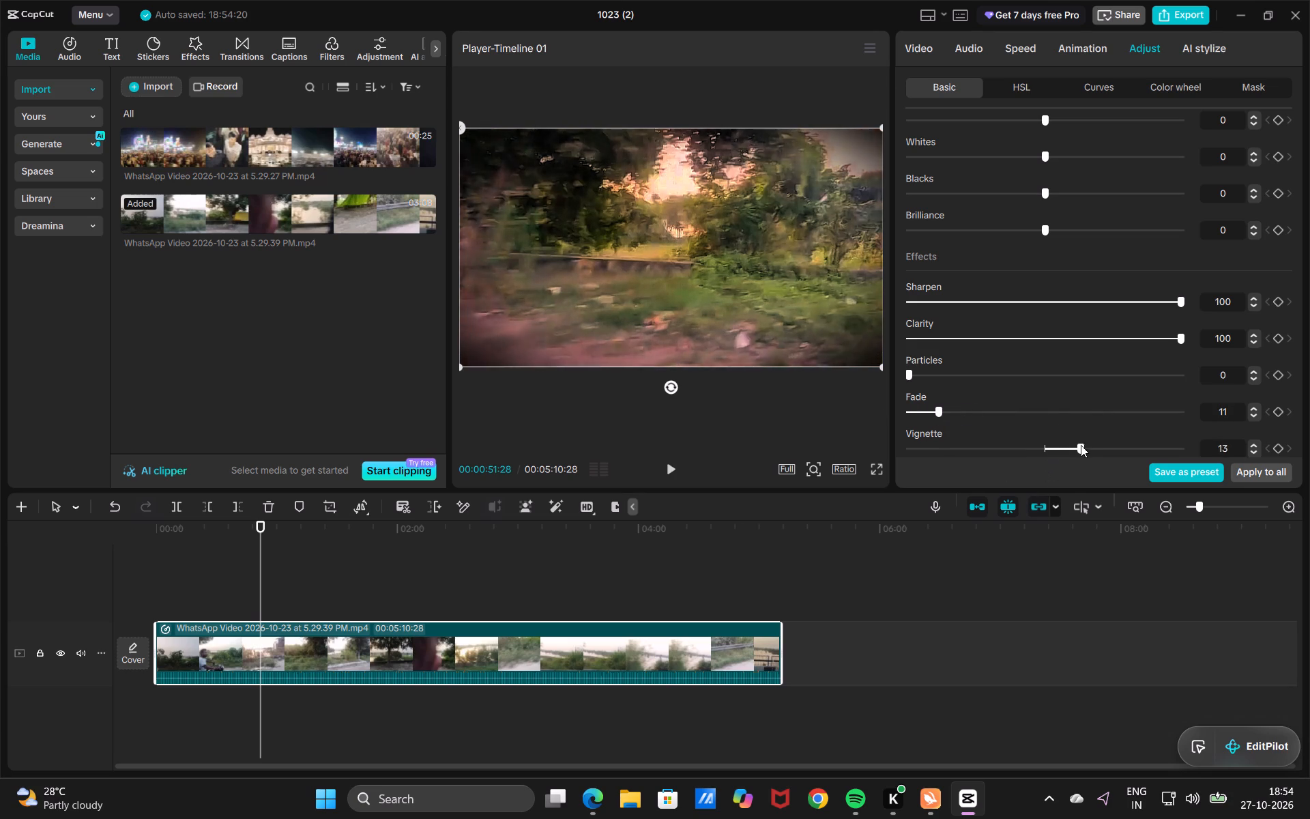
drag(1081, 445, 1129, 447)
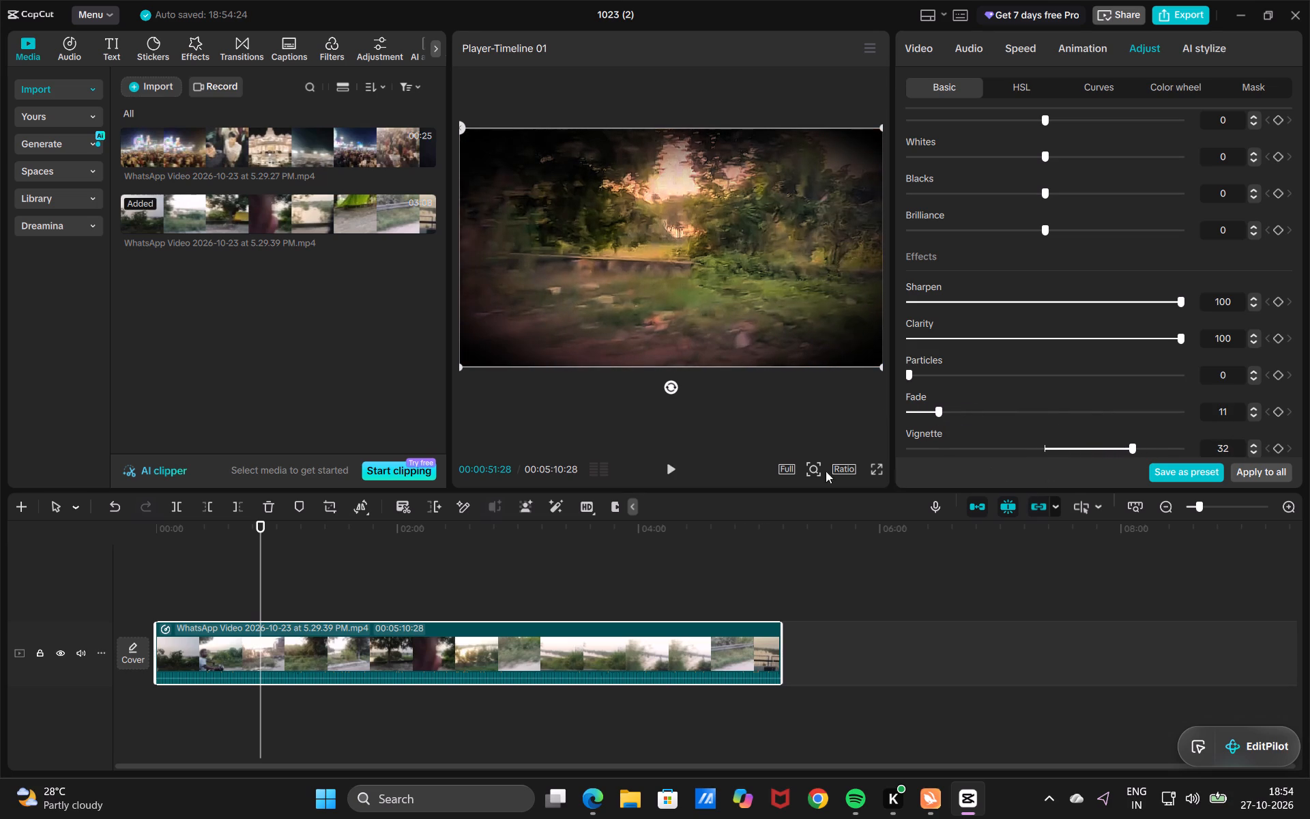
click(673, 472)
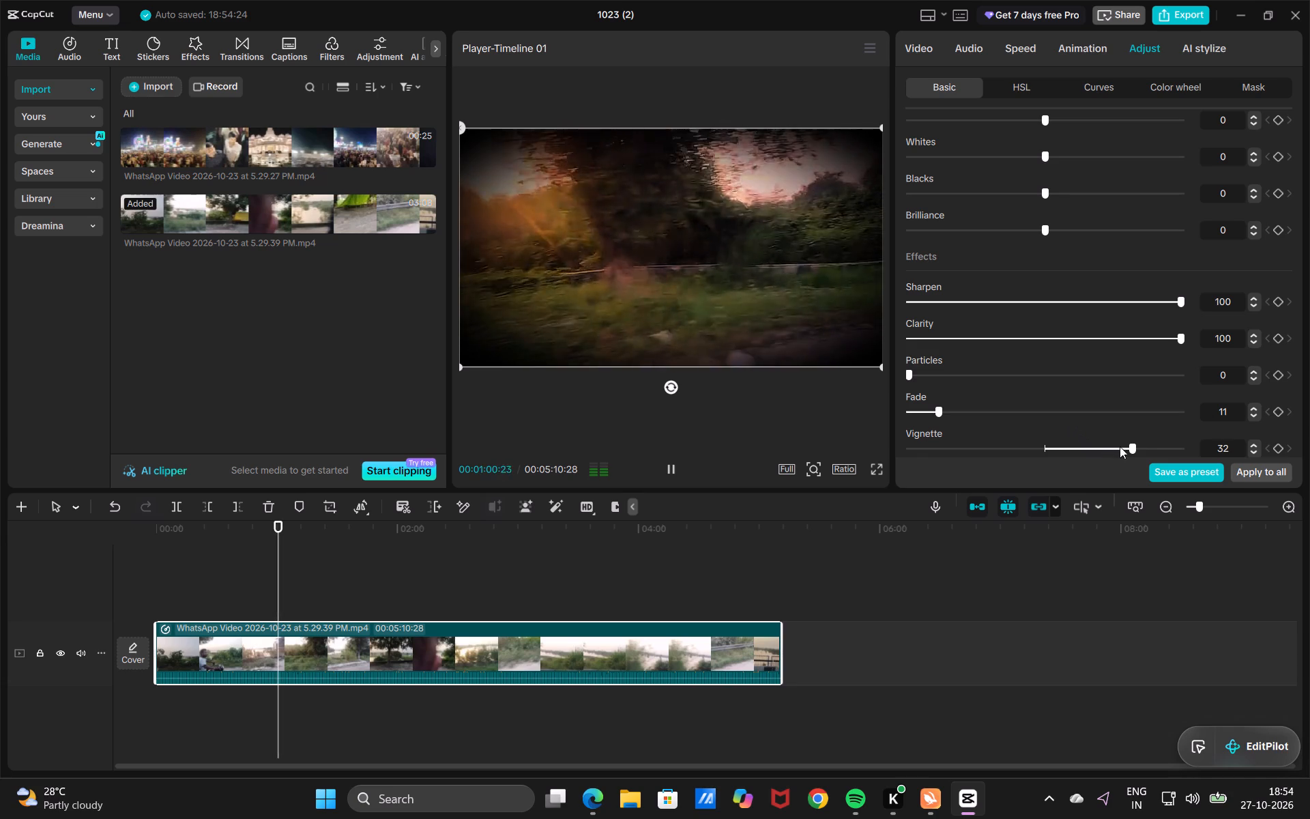
Reduce the clip's vignette gradually to 5.
drag(1126, 445, 1096, 452)
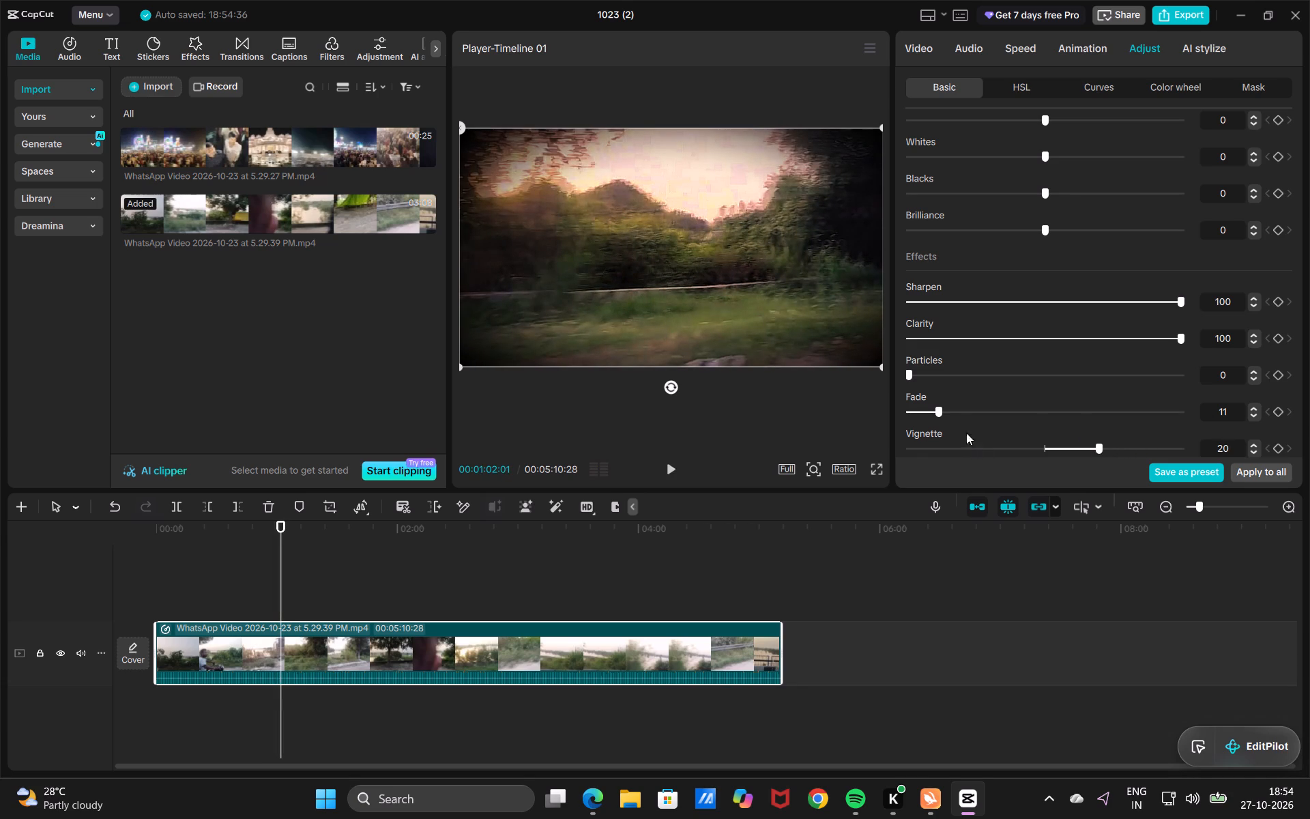
click(1077, 447)
click(1064, 447)
click(1064, 447)
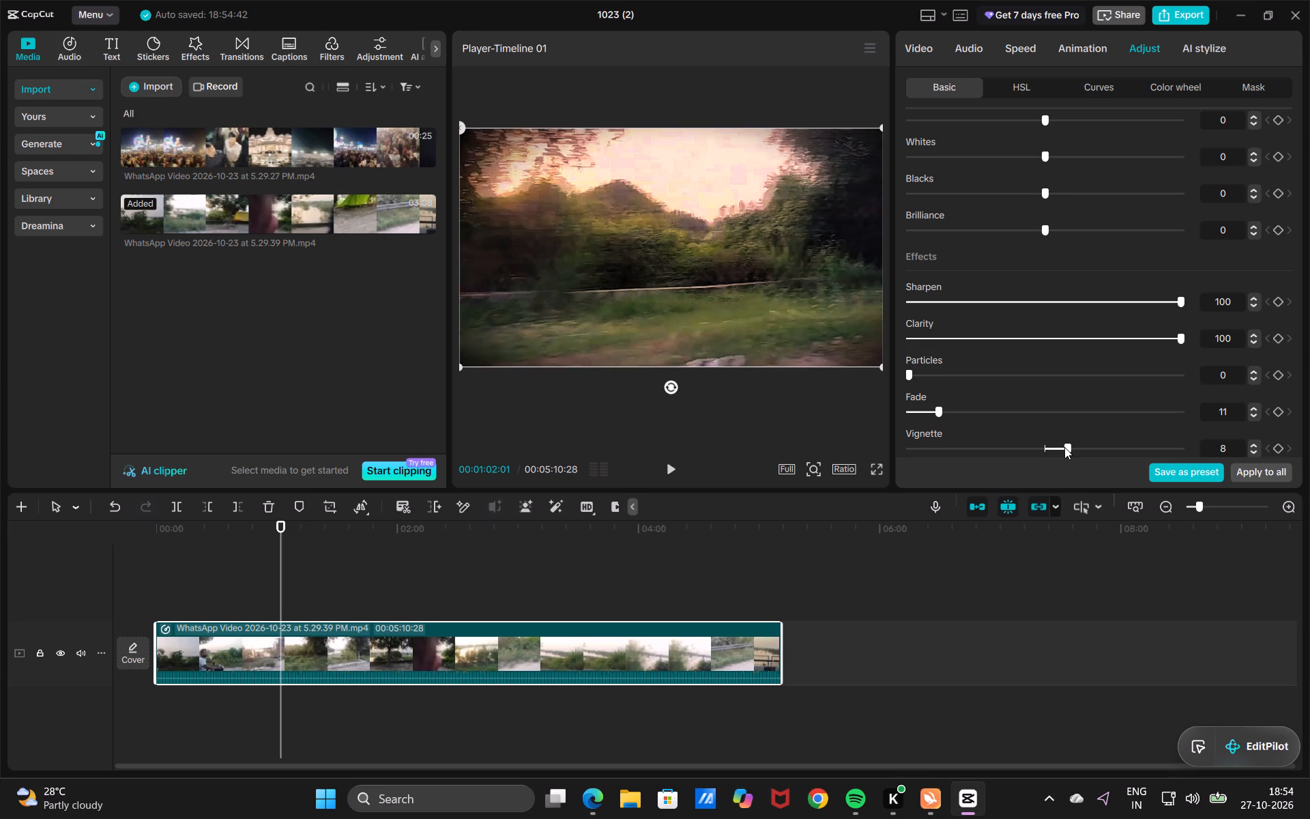
click(1055, 447)
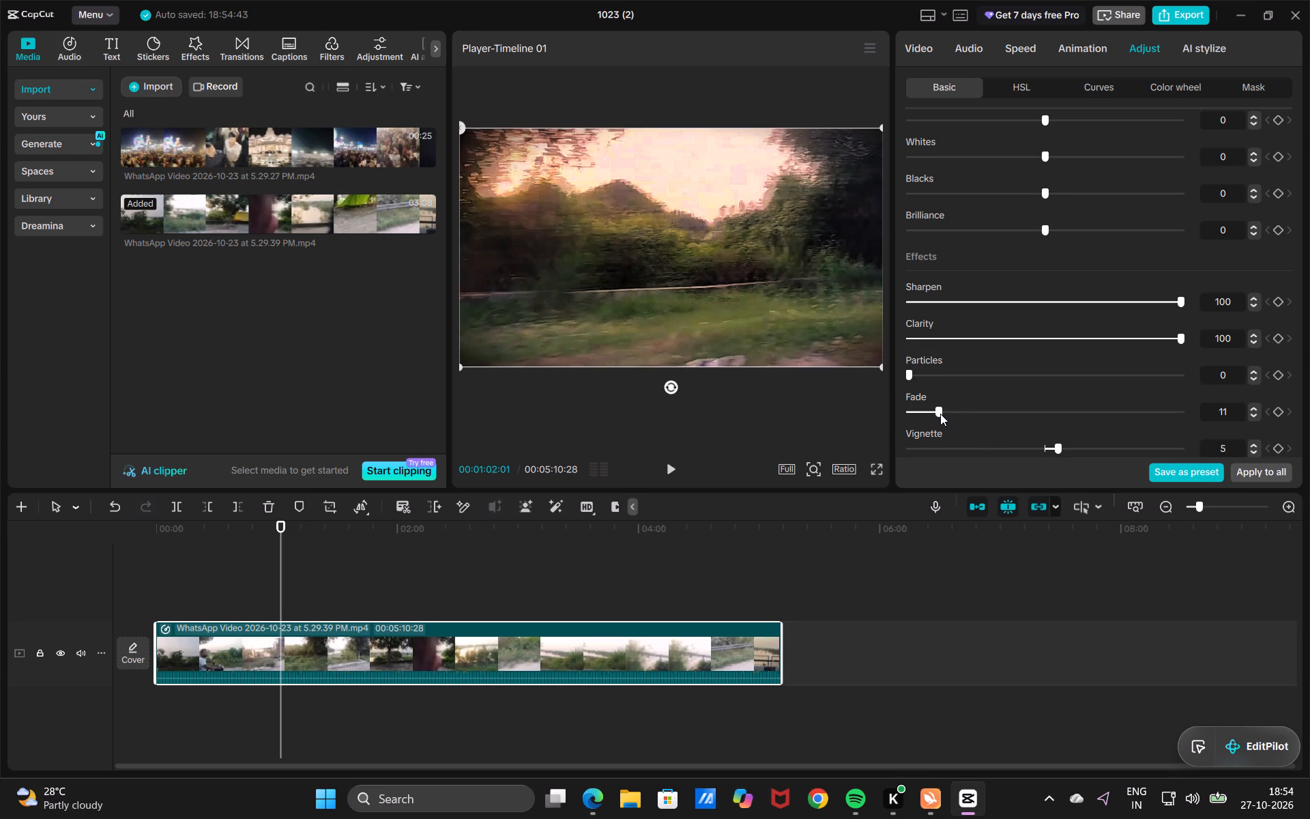
Try a fade of 100 on the clip and settle the fade at 7.
drag(940, 414, 1101, 437)
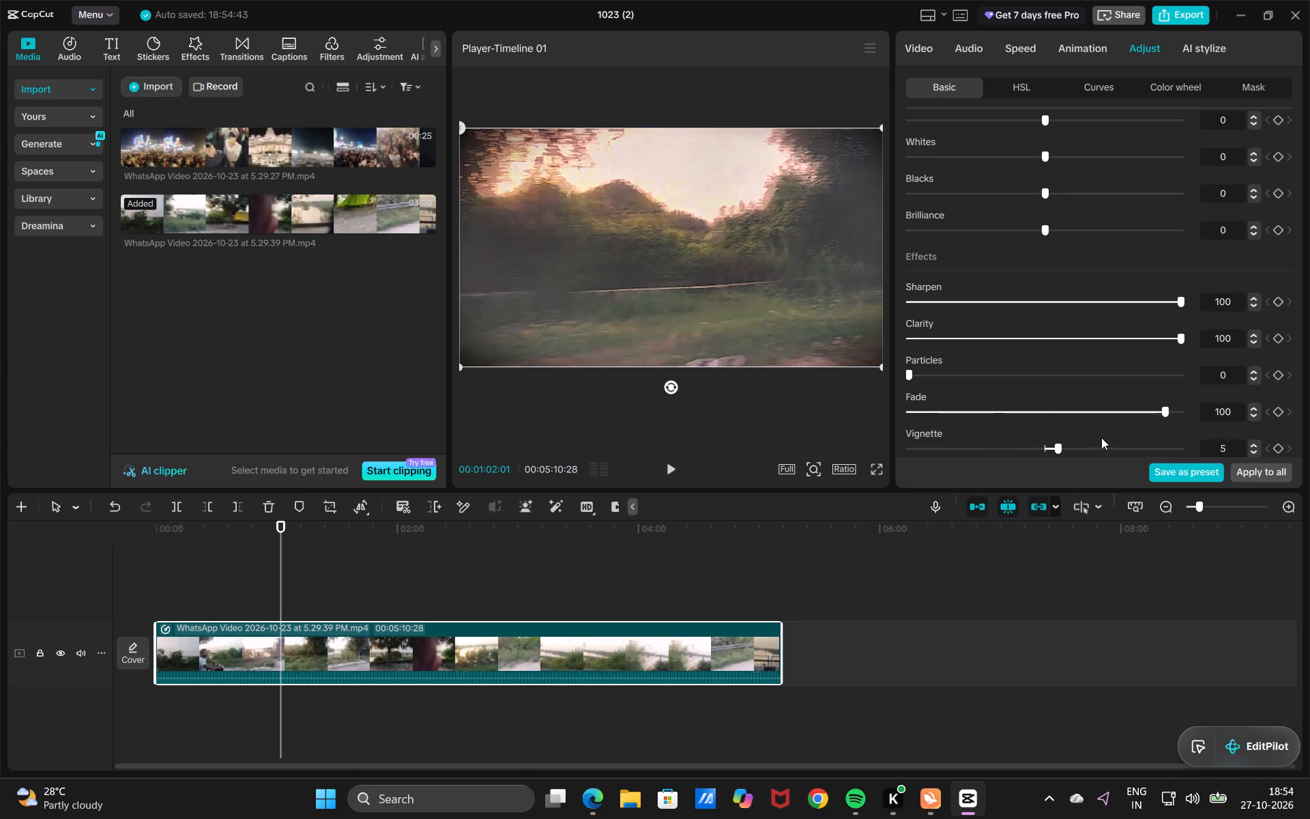
drag(1101, 437, 930, 483)
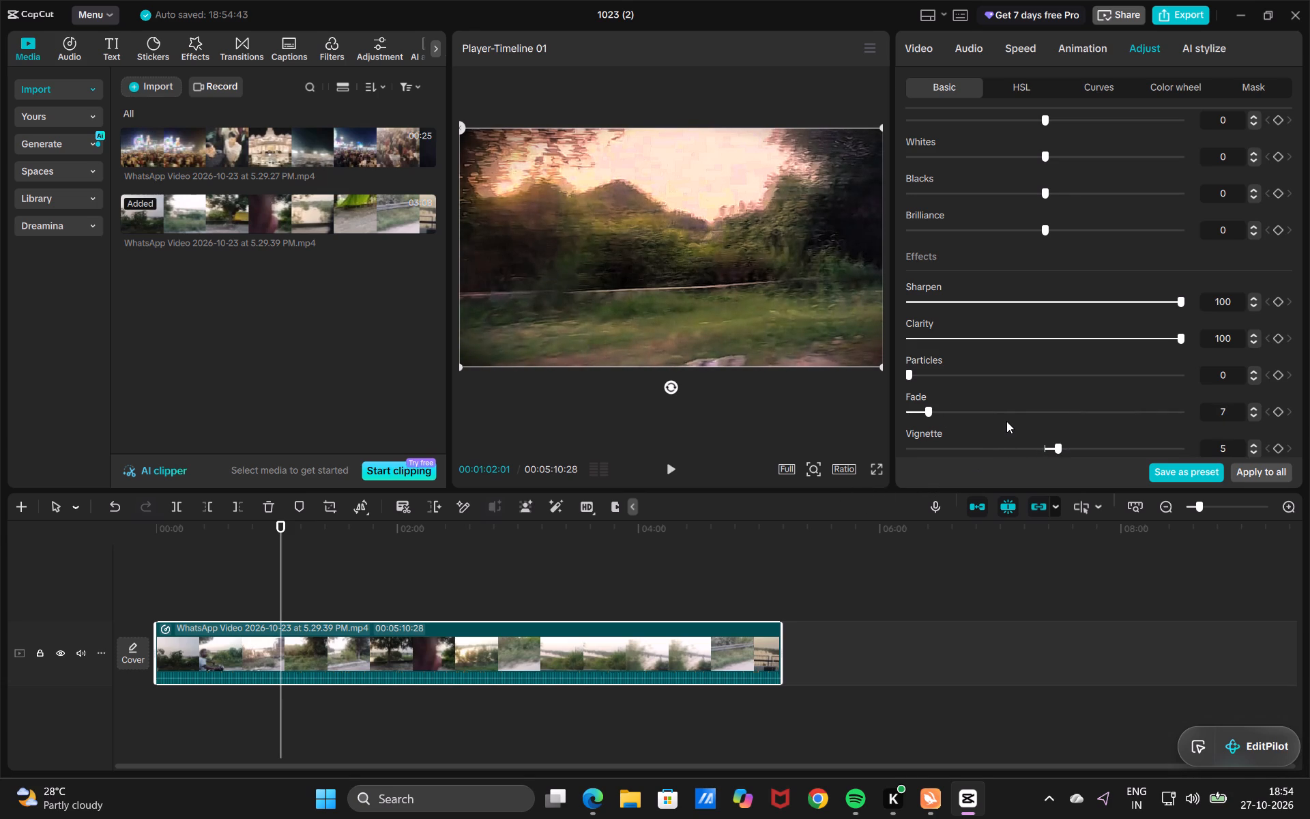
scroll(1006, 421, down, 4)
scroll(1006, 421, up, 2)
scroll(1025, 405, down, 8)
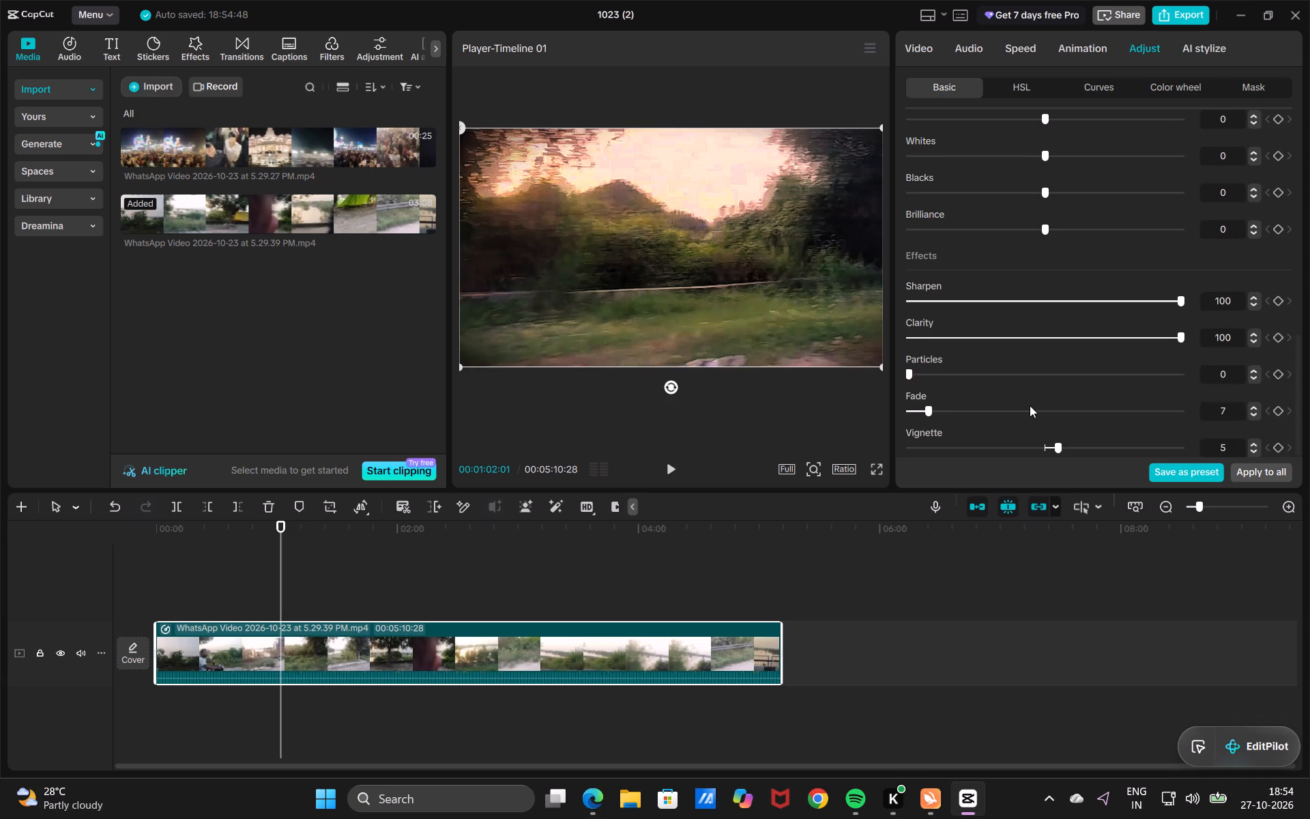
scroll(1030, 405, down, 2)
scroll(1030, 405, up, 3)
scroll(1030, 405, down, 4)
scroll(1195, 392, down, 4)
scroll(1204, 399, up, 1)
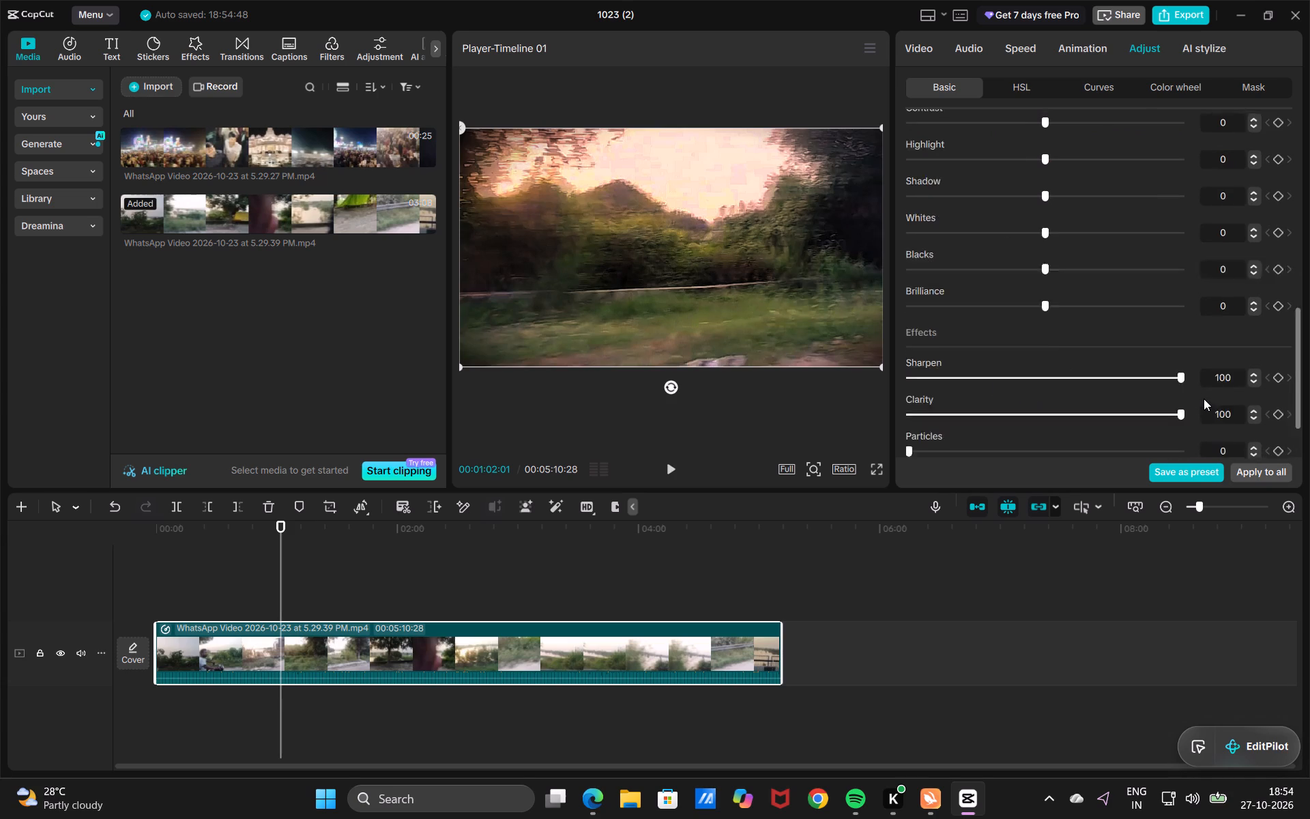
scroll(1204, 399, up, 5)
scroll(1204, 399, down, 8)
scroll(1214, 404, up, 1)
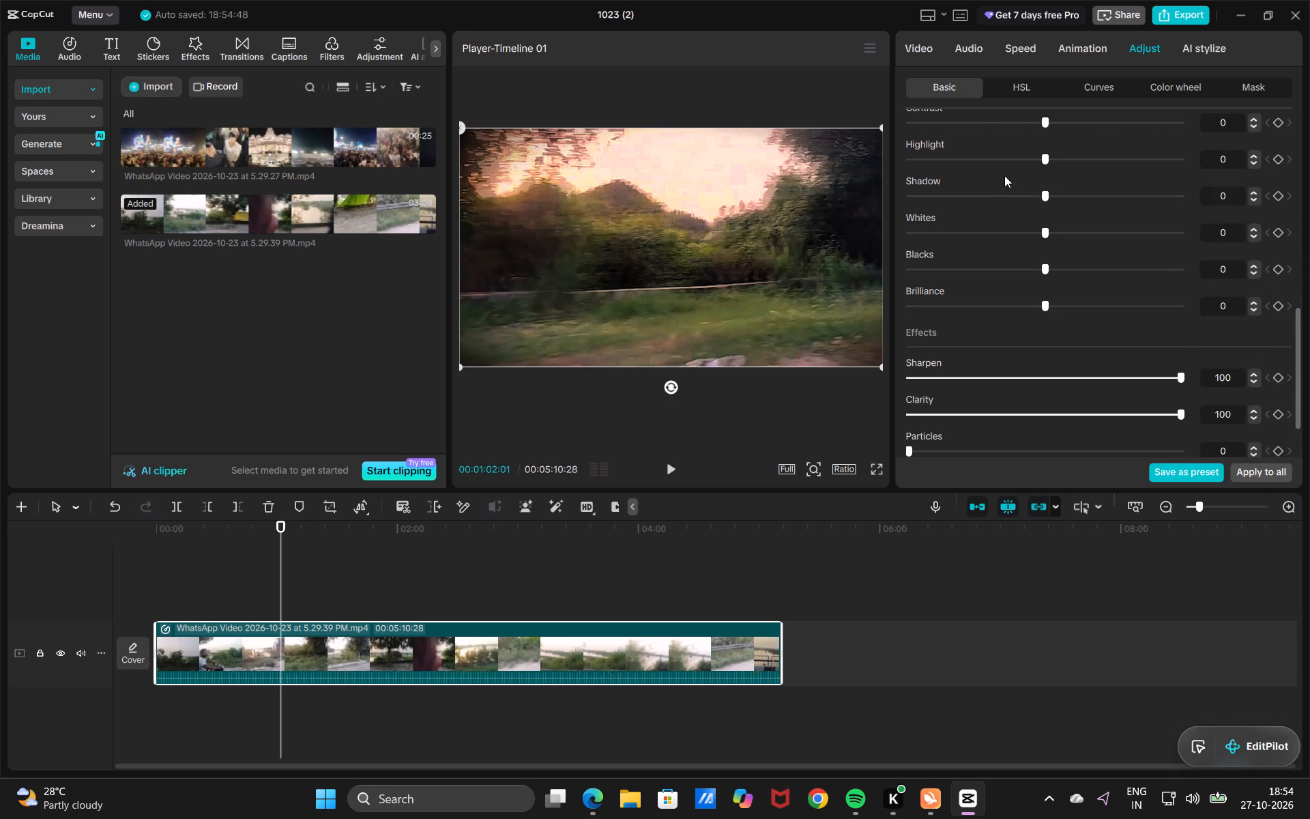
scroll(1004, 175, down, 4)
Set the hue of the clip's red range to 8 in the HSL adjustments after trying negative values.
click(1019, 81)
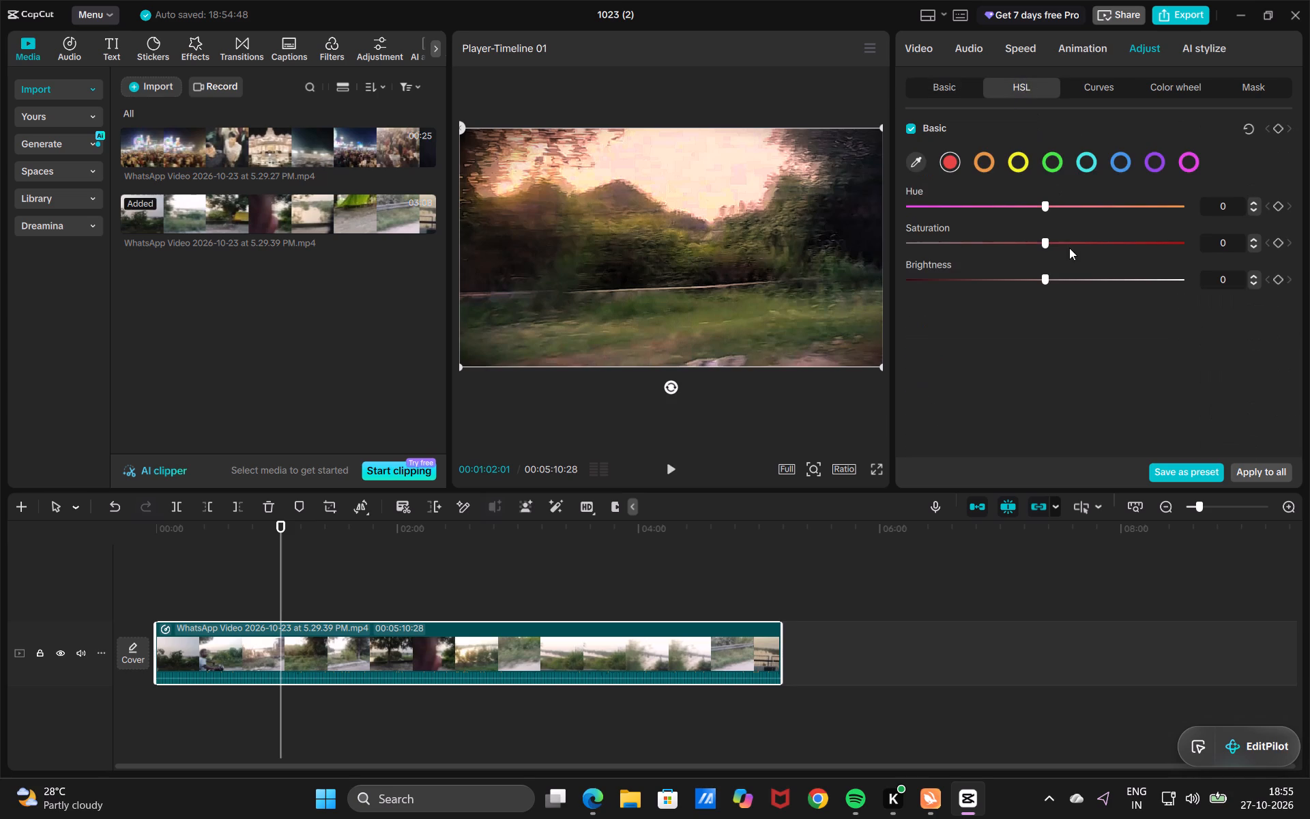
drag(1042, 206, 950, 235)
drag(950, 235, 1021, 362)
drag(1021, 362, 1053, 362)
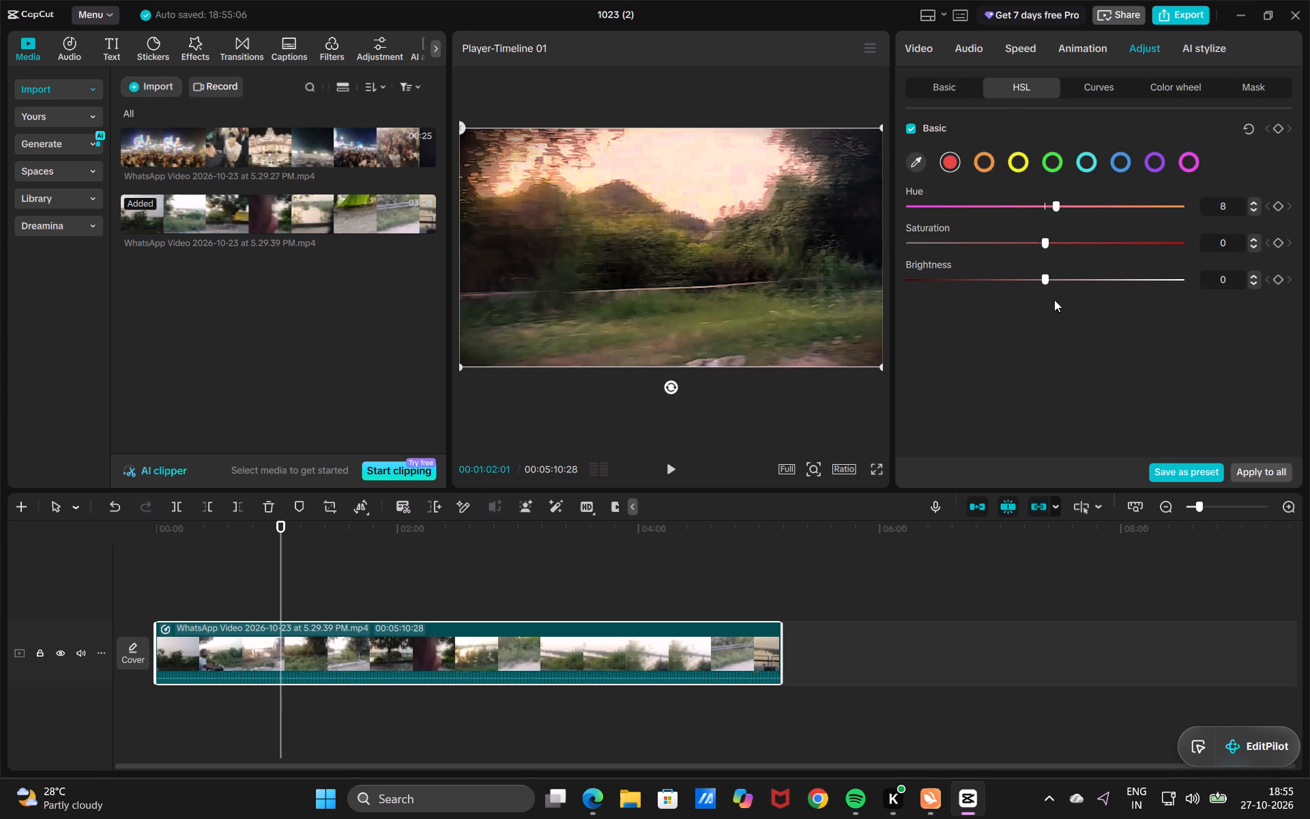
Set the green range's hue to 92 and its saturation to 91 in the clip's HSL adjustments.
click(1054, 162)
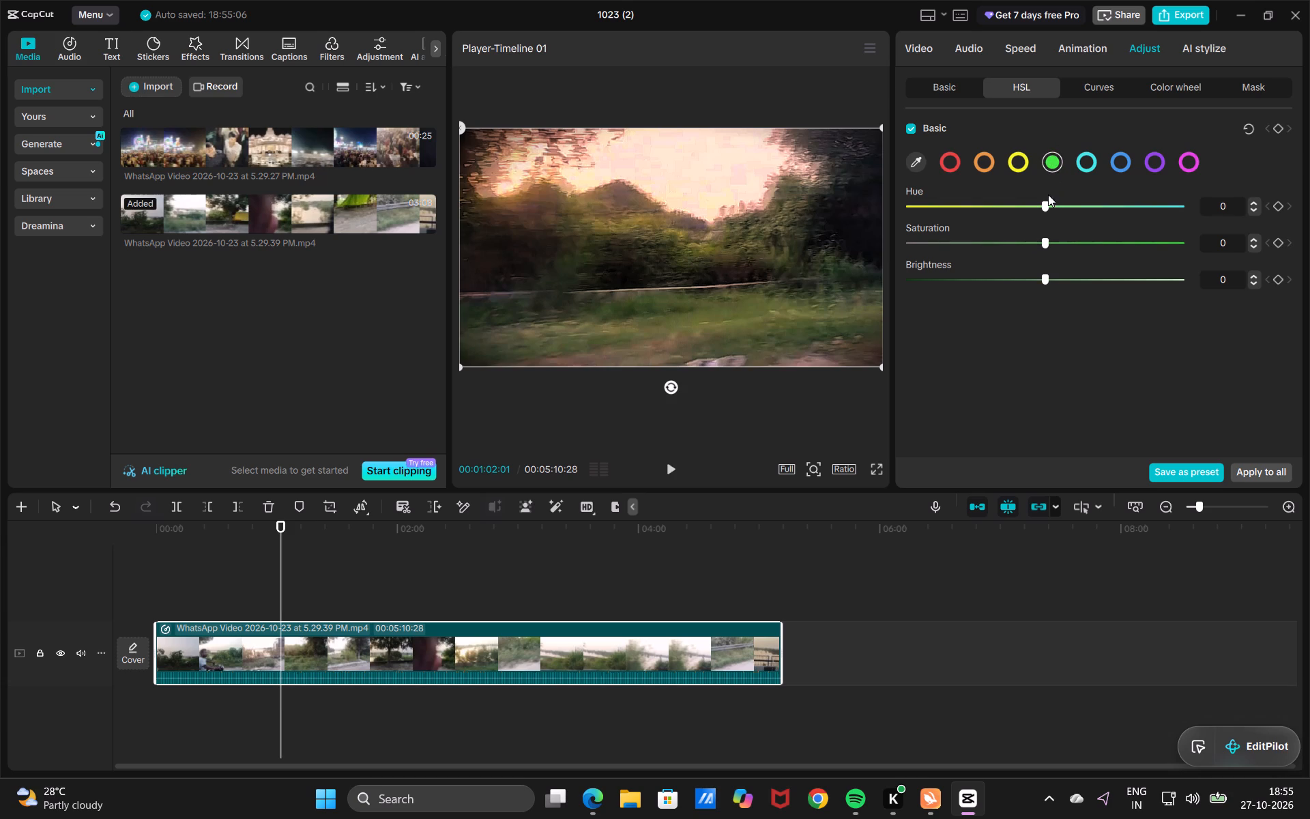
drag(1041, 203, 1137, 217)
drag(1137, 217, 1233, 427)
drag(1233, 427, 1216, 545)
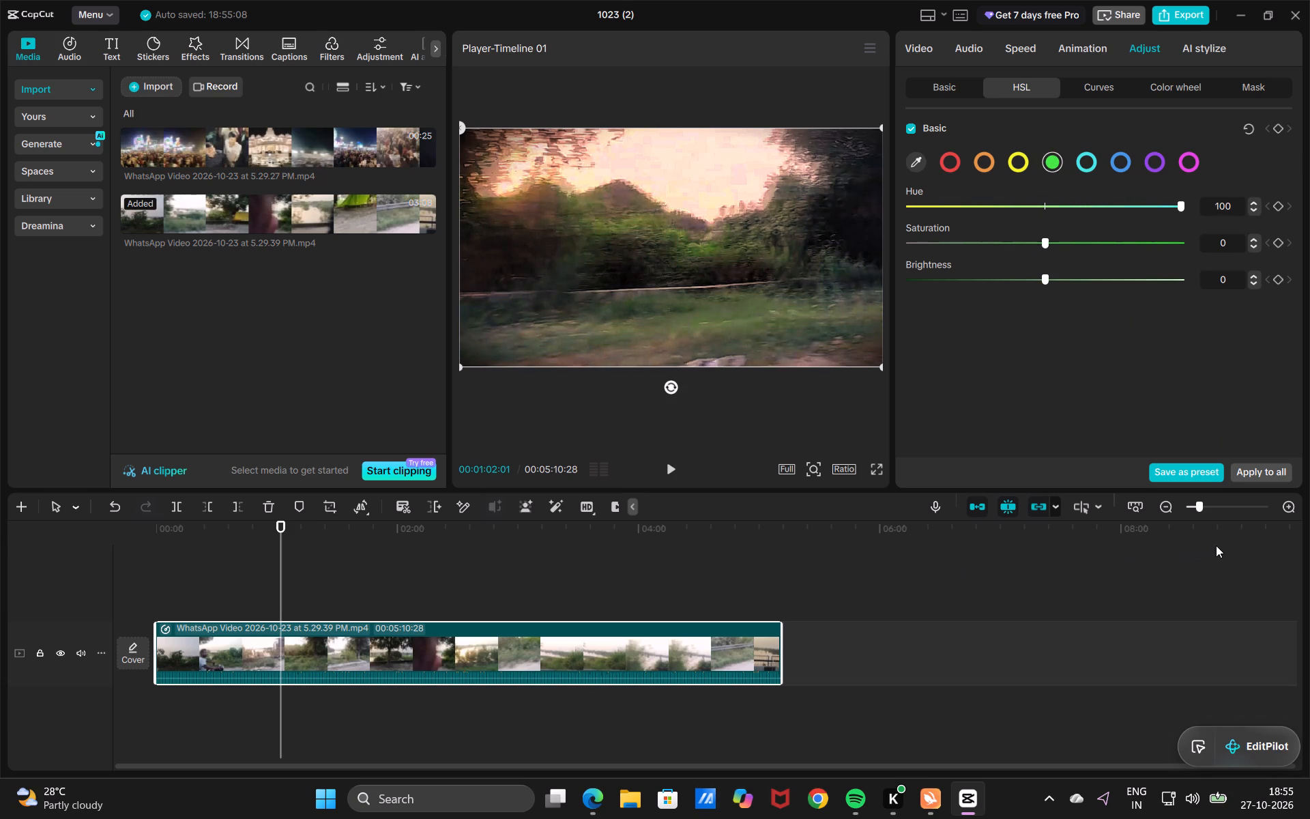
drag(1216, 545, 1168, 547)
drag(1047, 240, 1167, 264)
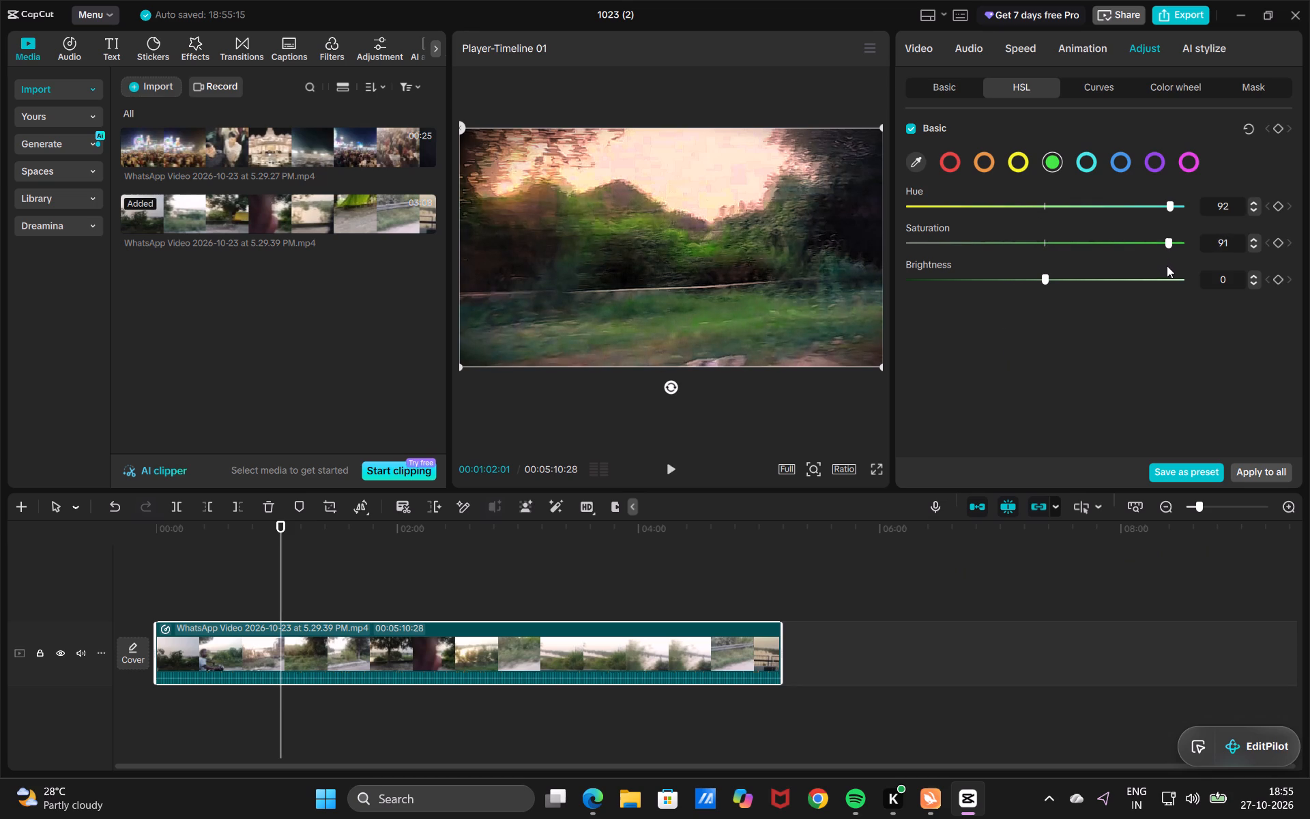
click(1167, 266)
Preview the green range with brightness at 100, and settle its brightness at 28 and saturation at 33.
drag(1045, 277, 925, 382)
drag(925, 382, 1213, 378)
click(667, 479)
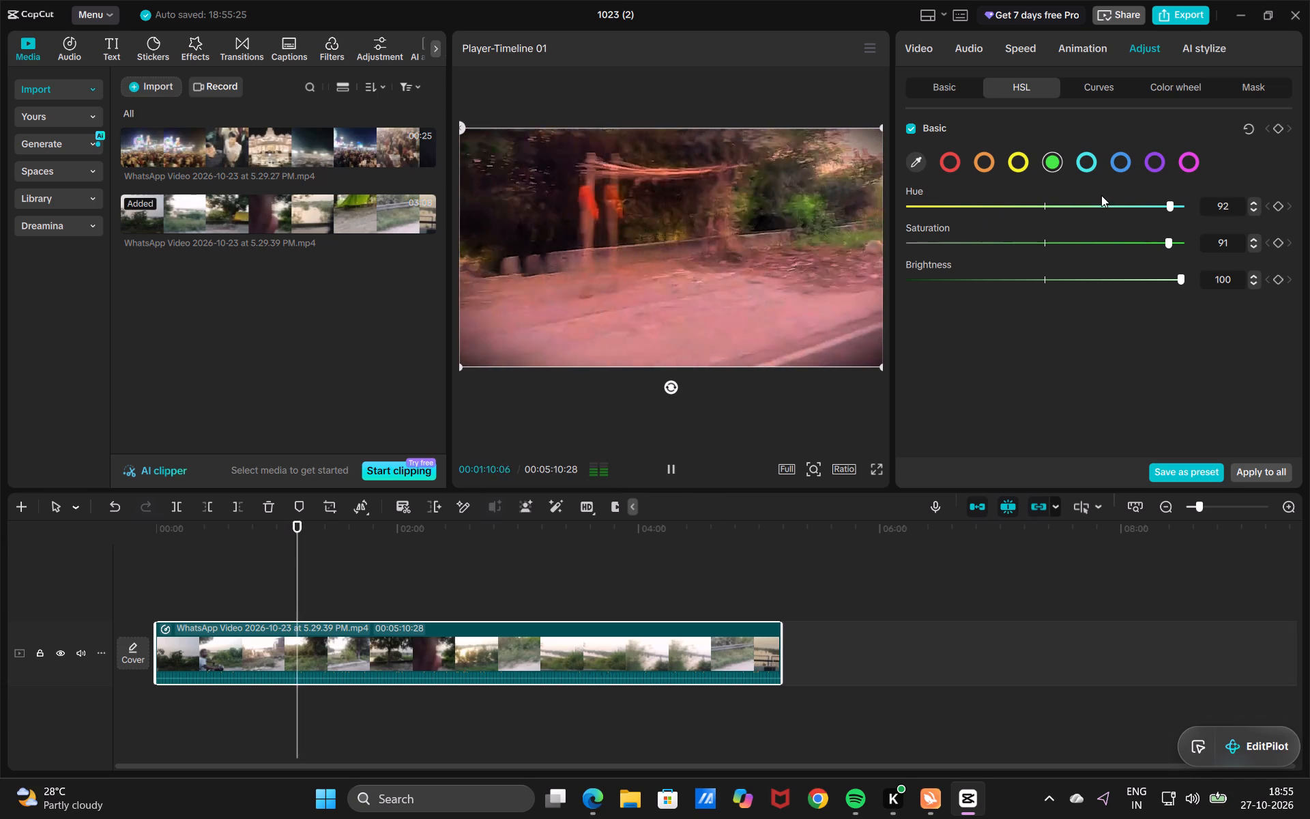
drag(1176, 272, 1081, 307)
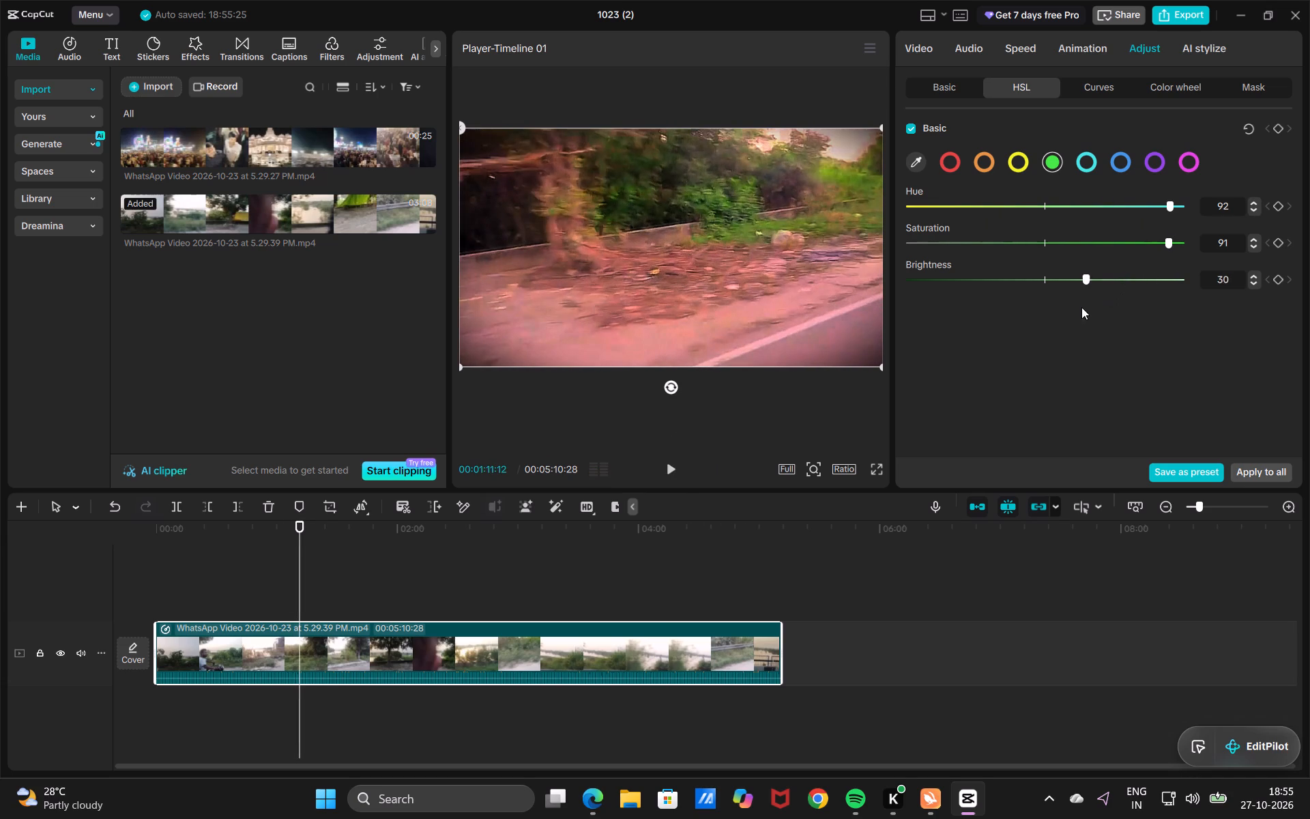
drag(1081, 307, 1081, 308)
drag(1152, 235, 1087, 263)
drag(1087, 295, 1066, 302)
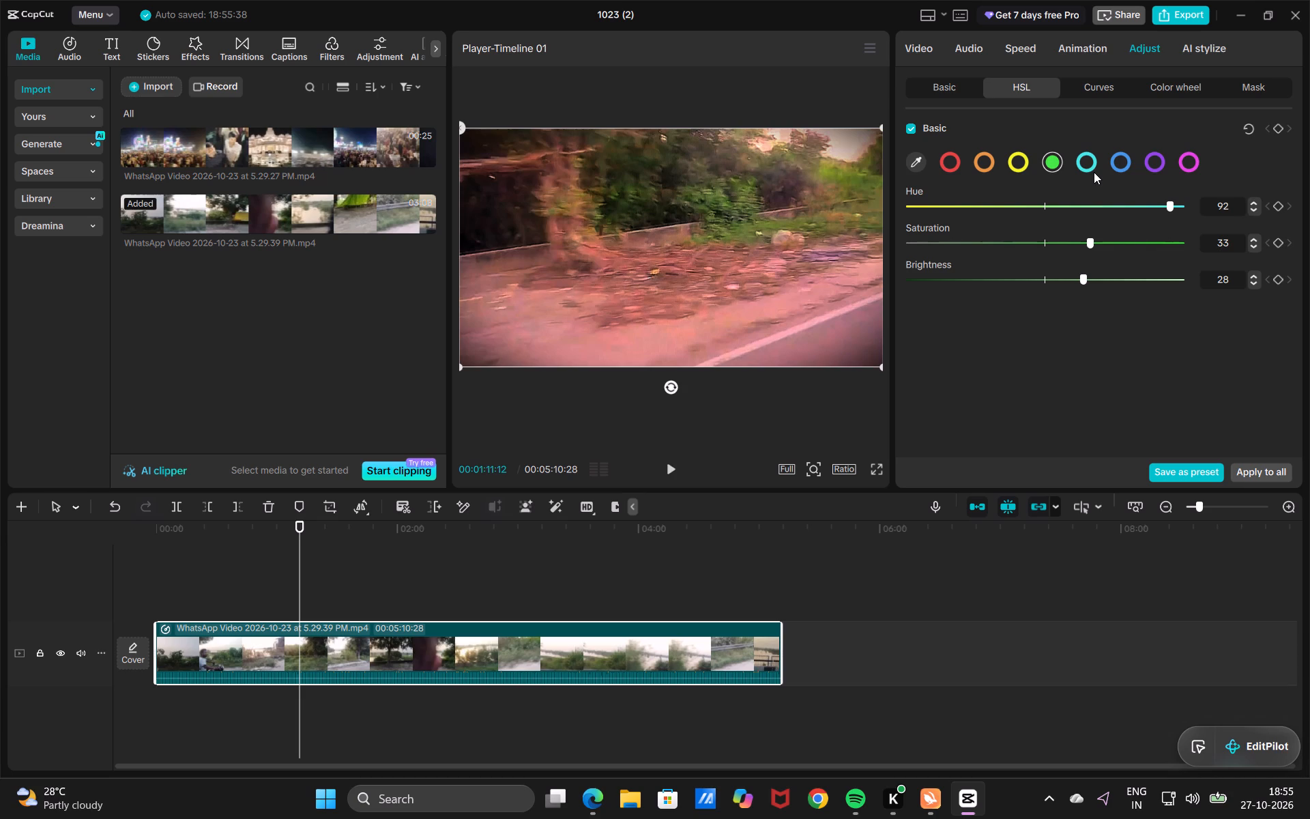
Set the cyan range's hue to 100 and, after previewing the clip with saturation at 99, reduce its saturation to 29.
click(1086, 162)
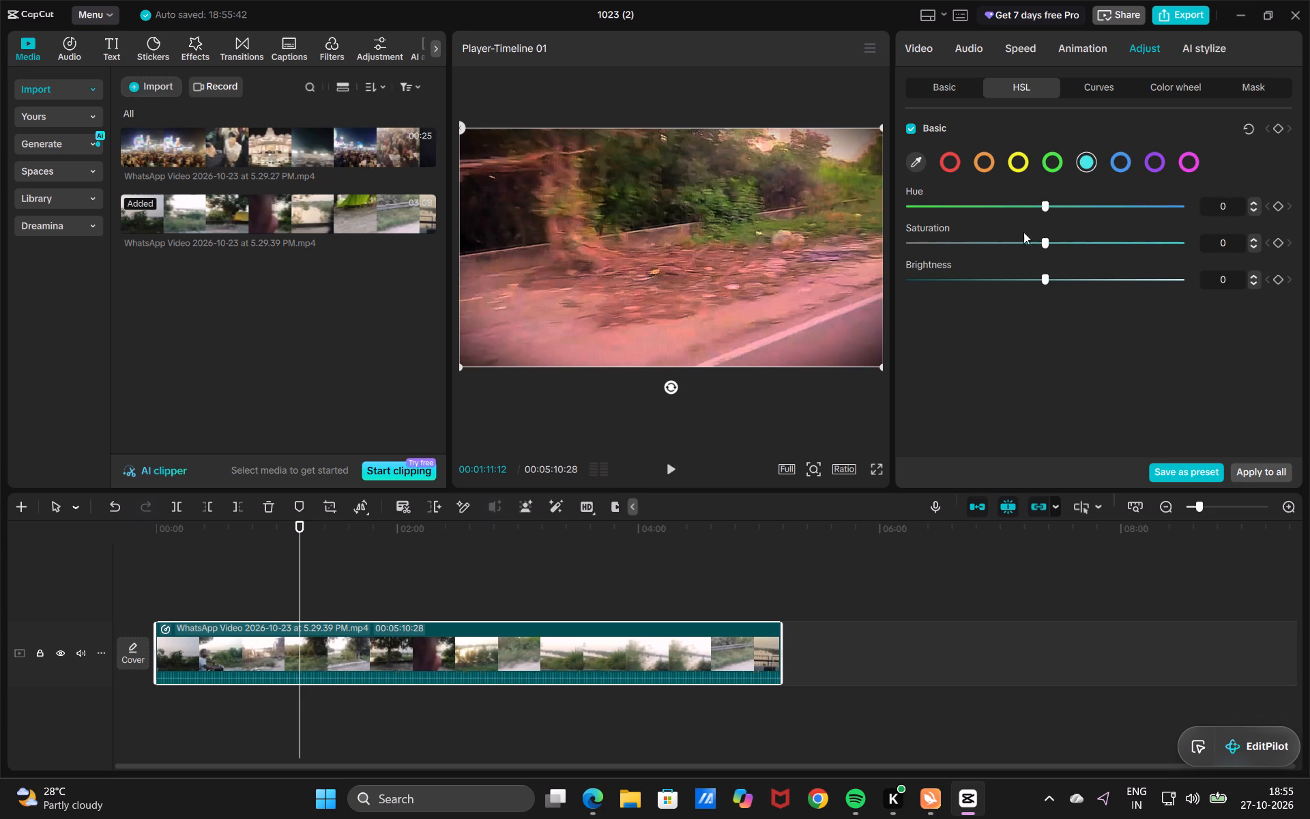
drag(1048, 203, 1190, 197)
drag(1042, 242, 1178, 232)
click(680, 470)
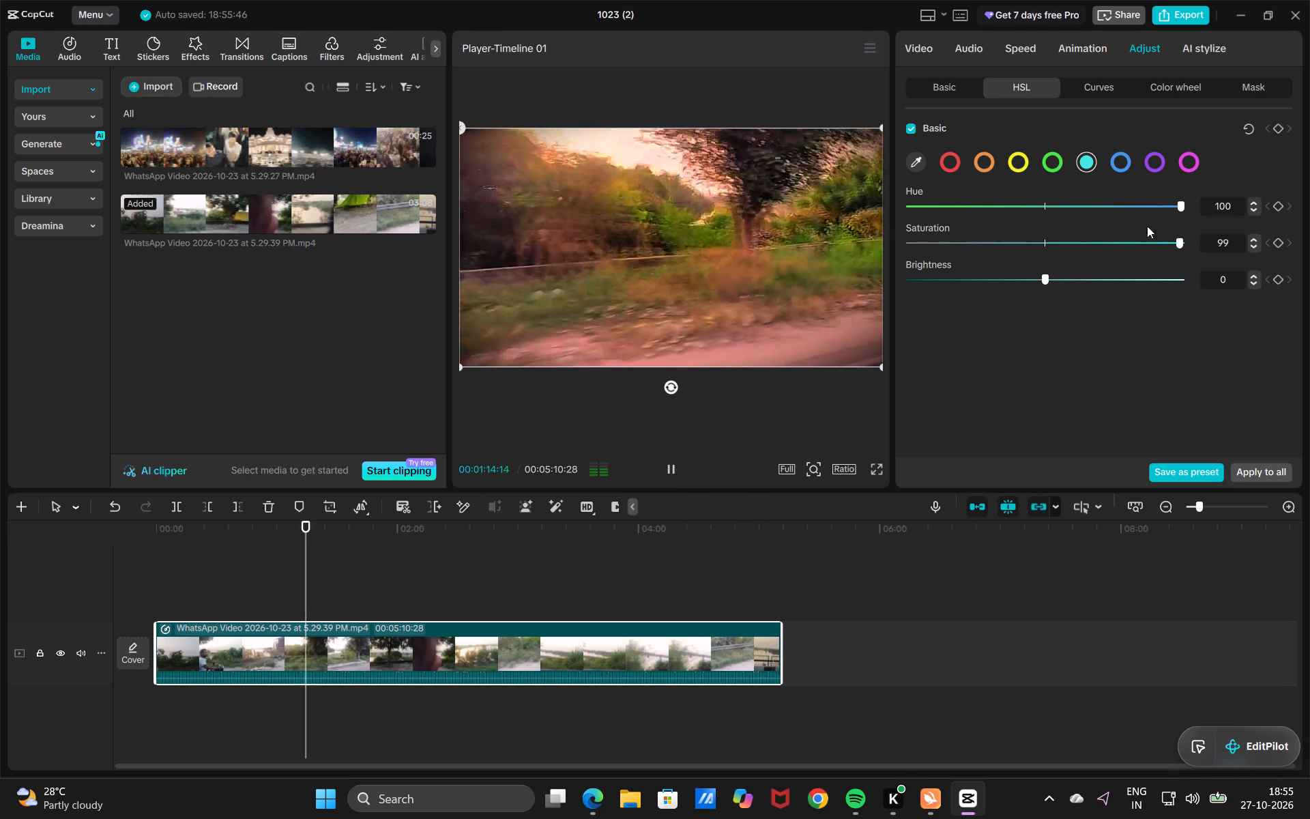
drag(1134, 238, 1081, 268)
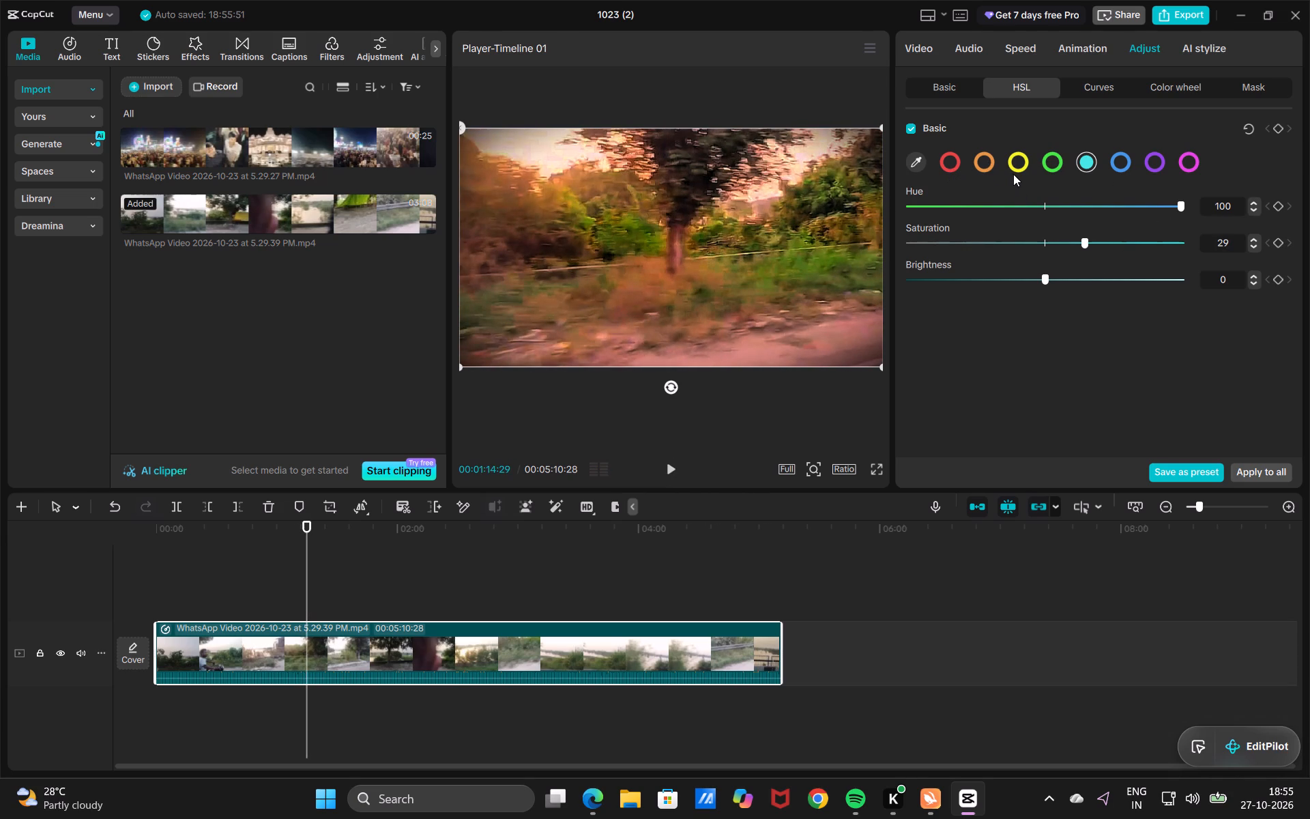
Set the yellow range's hue to 100 and play the clip to preview it.
click(1009, 169)
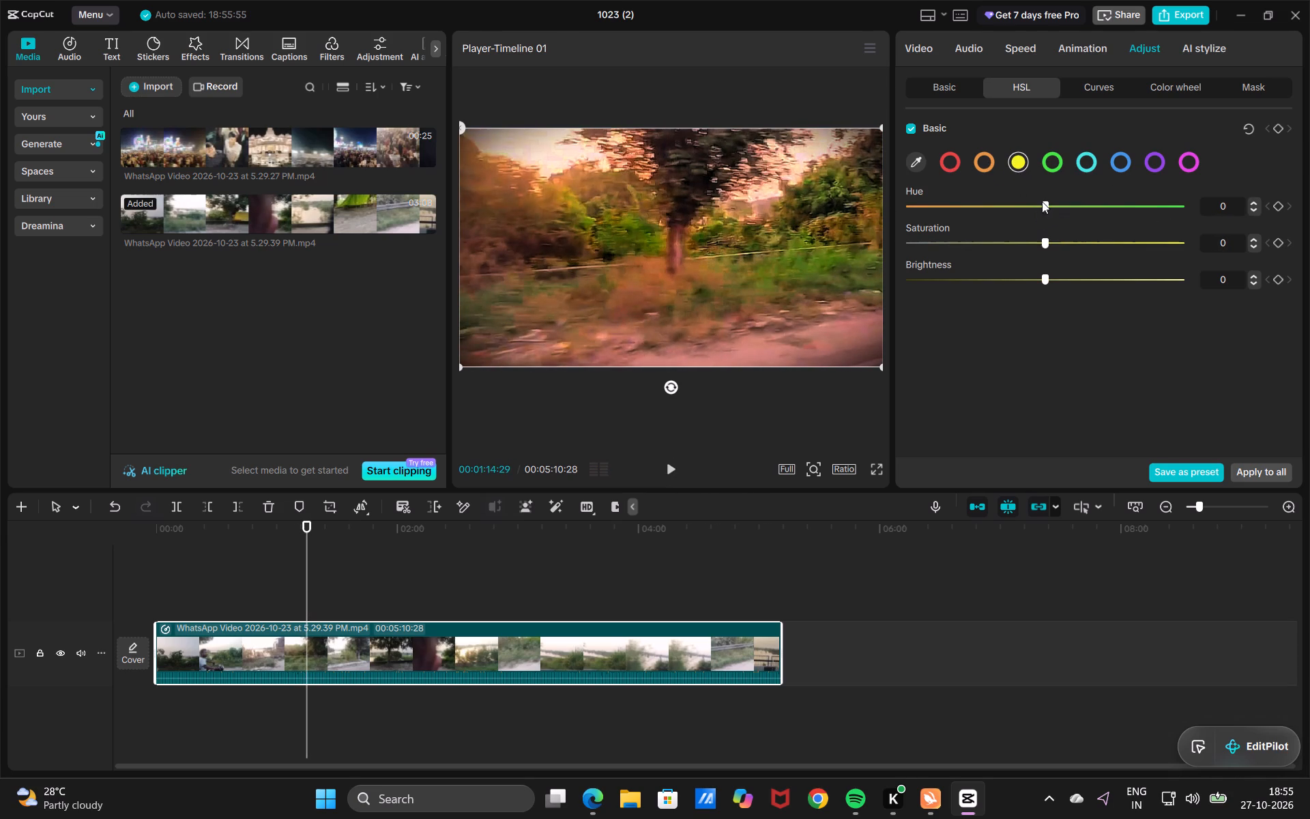
drag(1041, 201, 1202, 247)
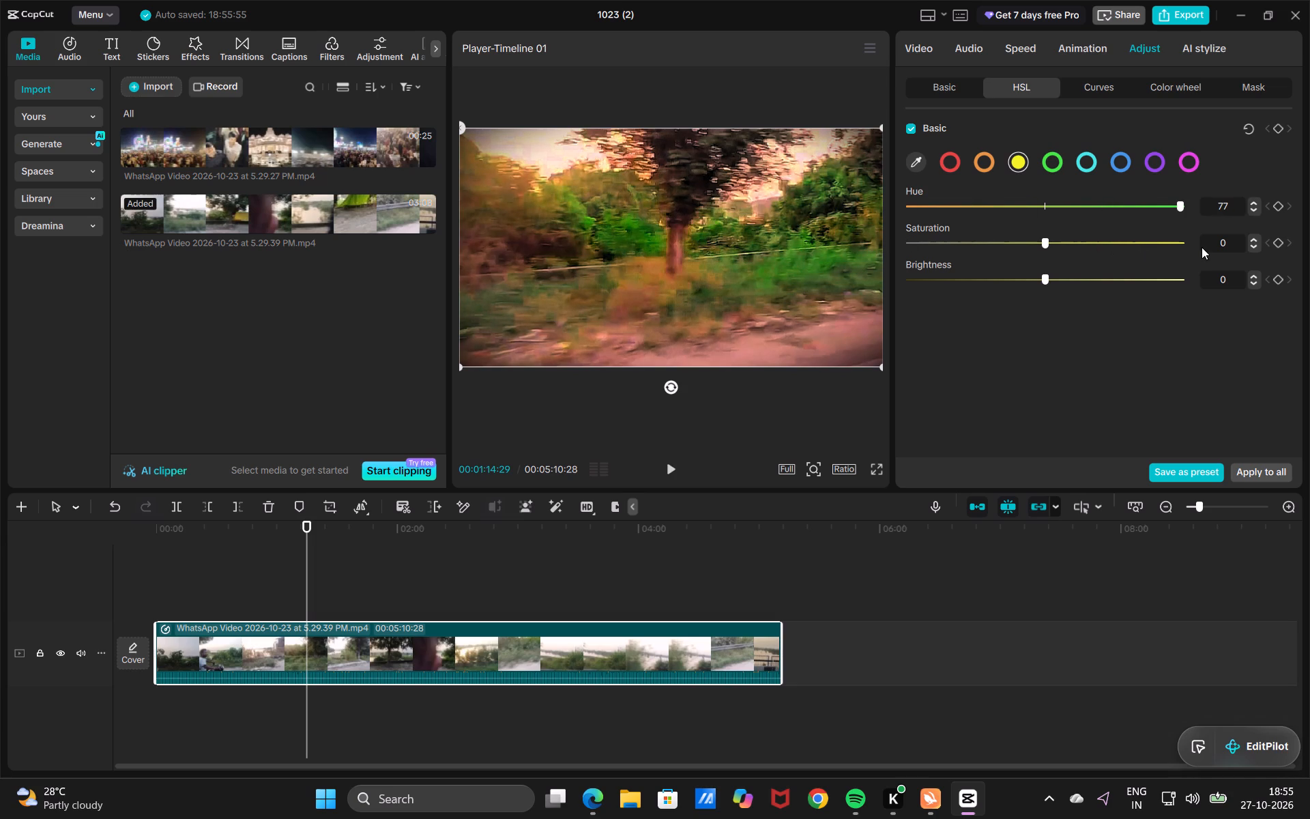
drag(1202, 247, 1201, 247)
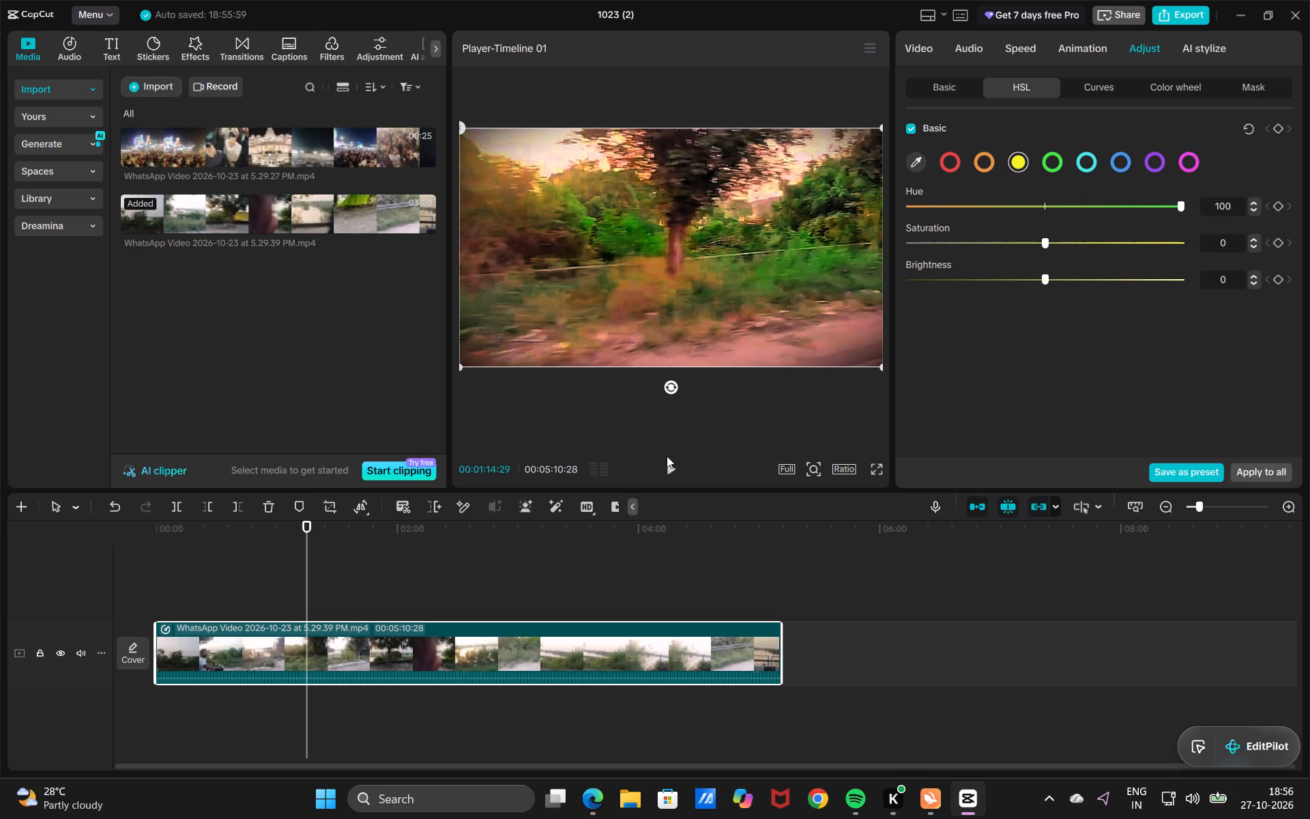
click(673, 466)
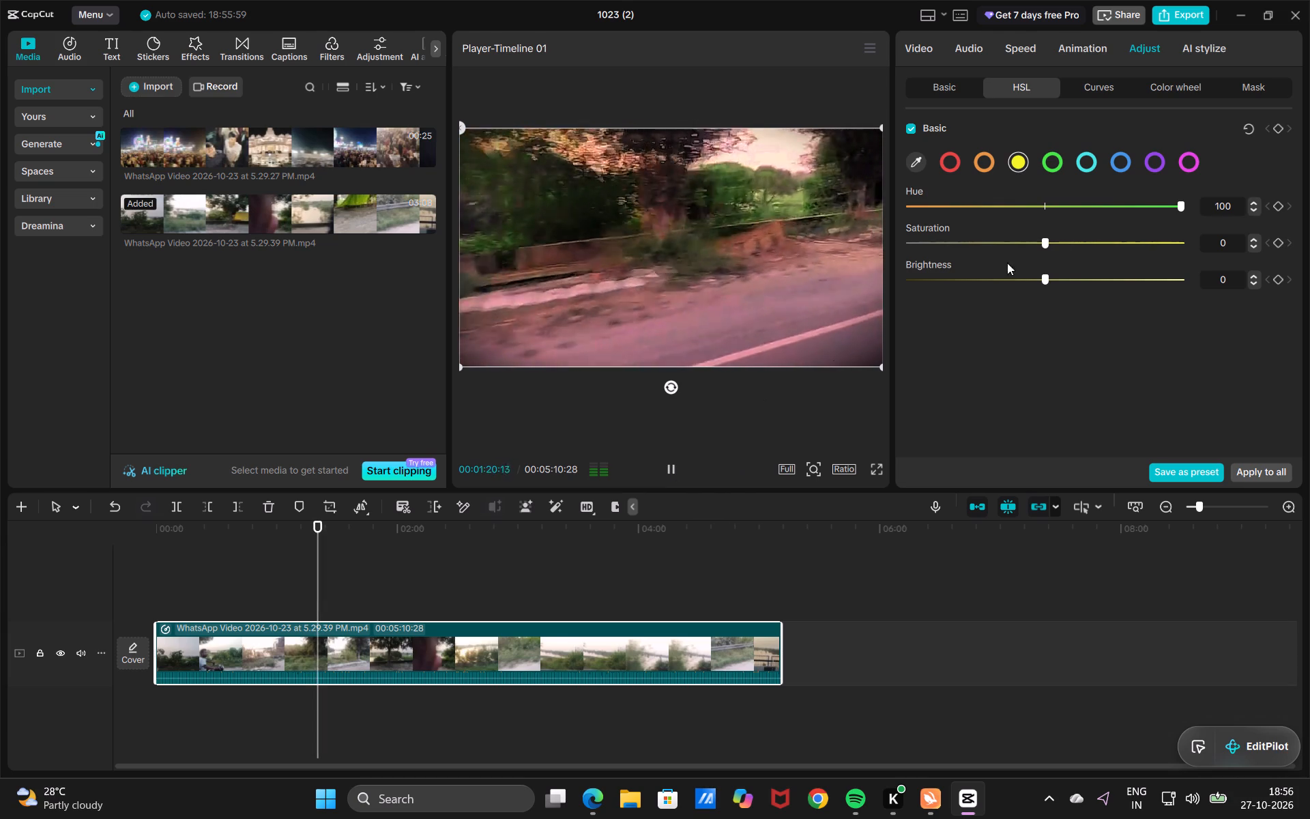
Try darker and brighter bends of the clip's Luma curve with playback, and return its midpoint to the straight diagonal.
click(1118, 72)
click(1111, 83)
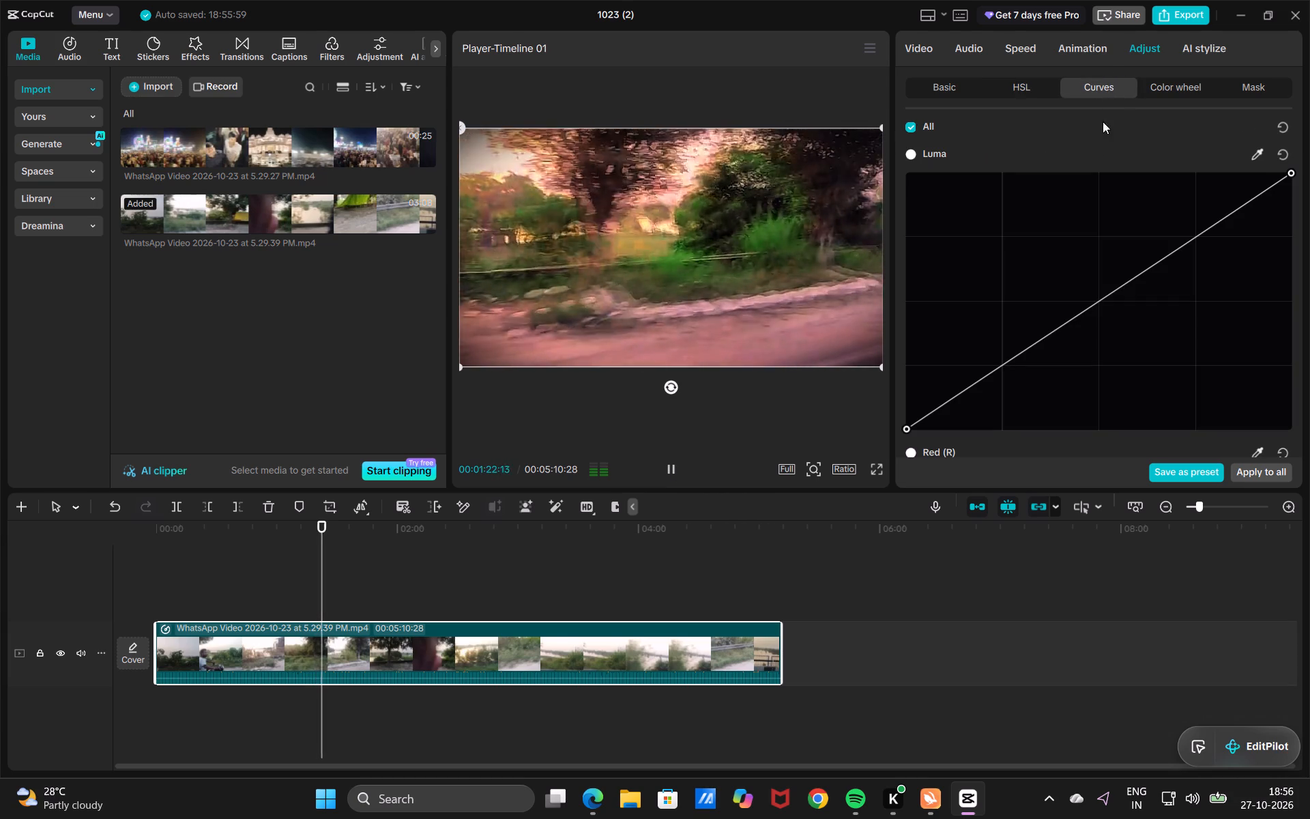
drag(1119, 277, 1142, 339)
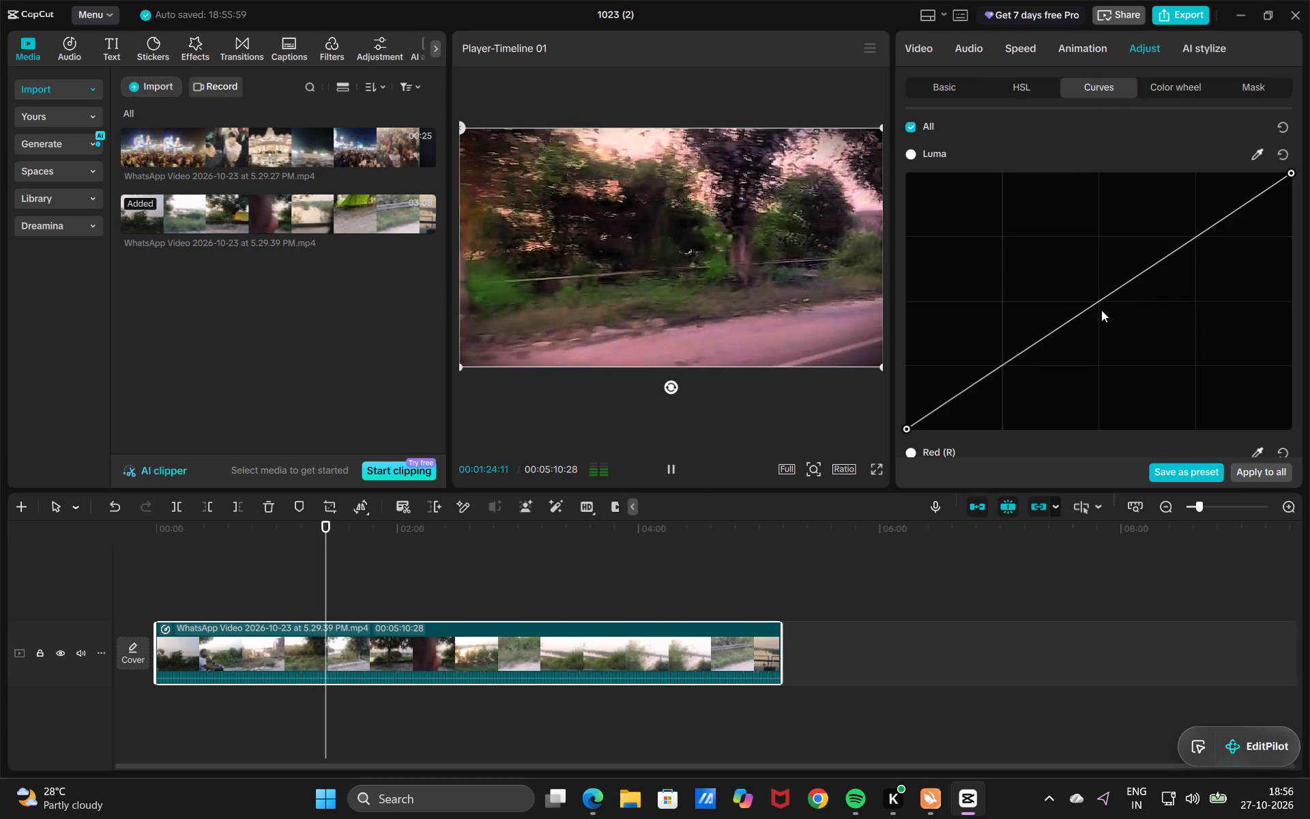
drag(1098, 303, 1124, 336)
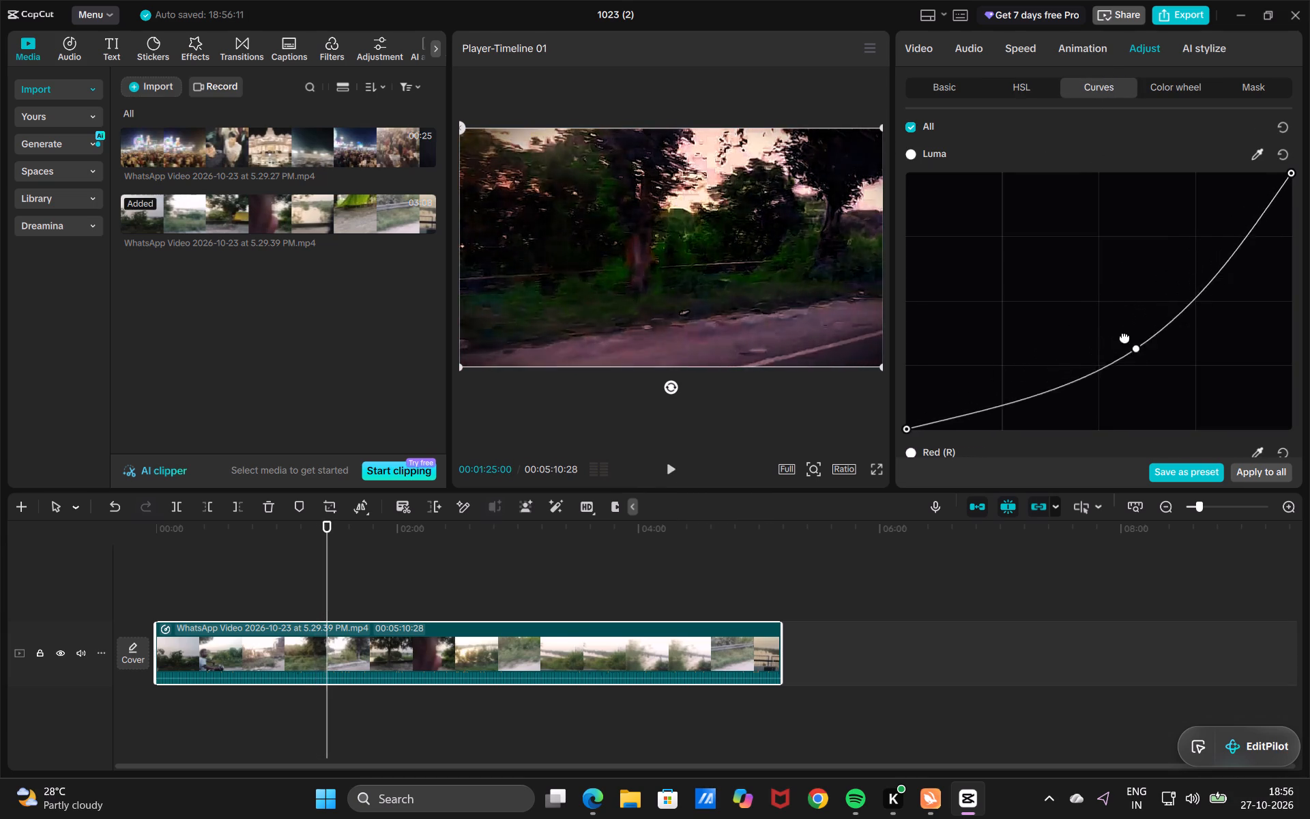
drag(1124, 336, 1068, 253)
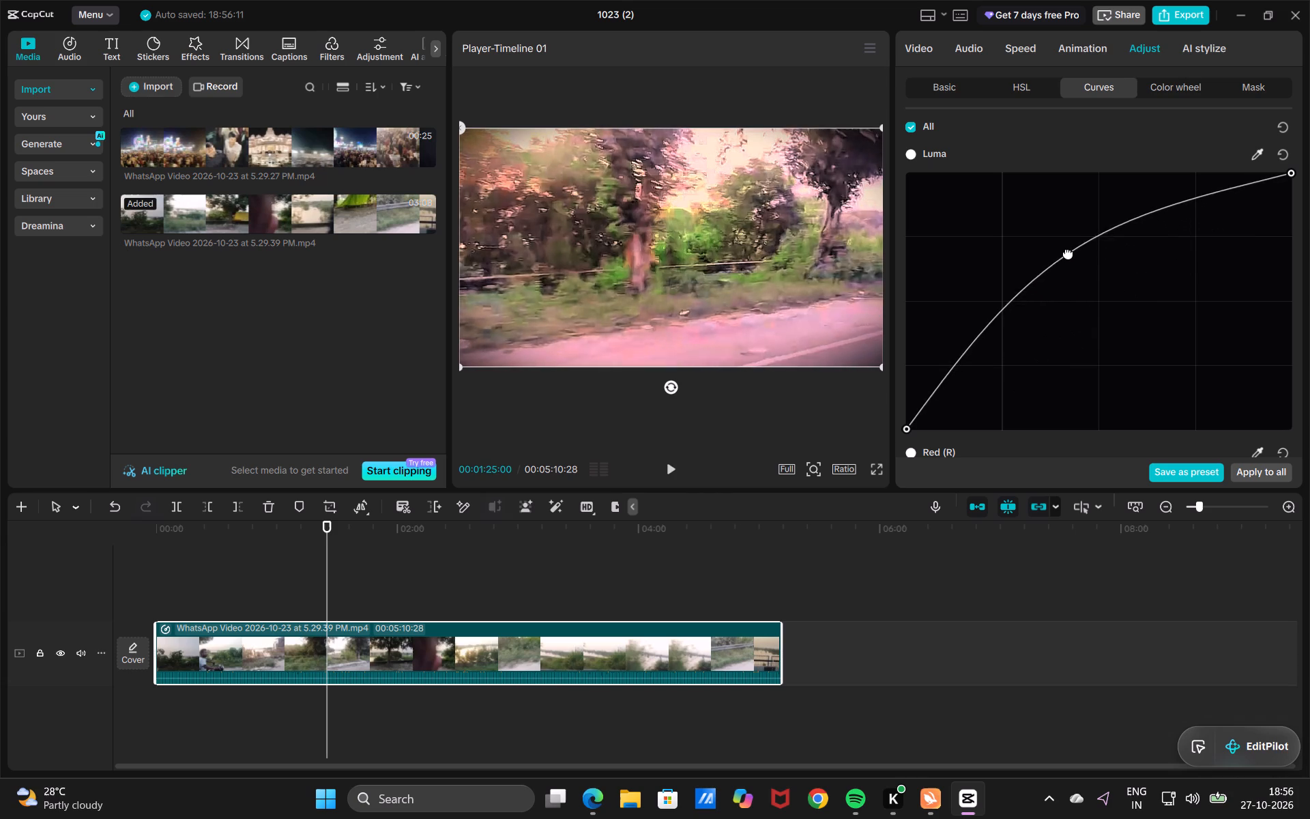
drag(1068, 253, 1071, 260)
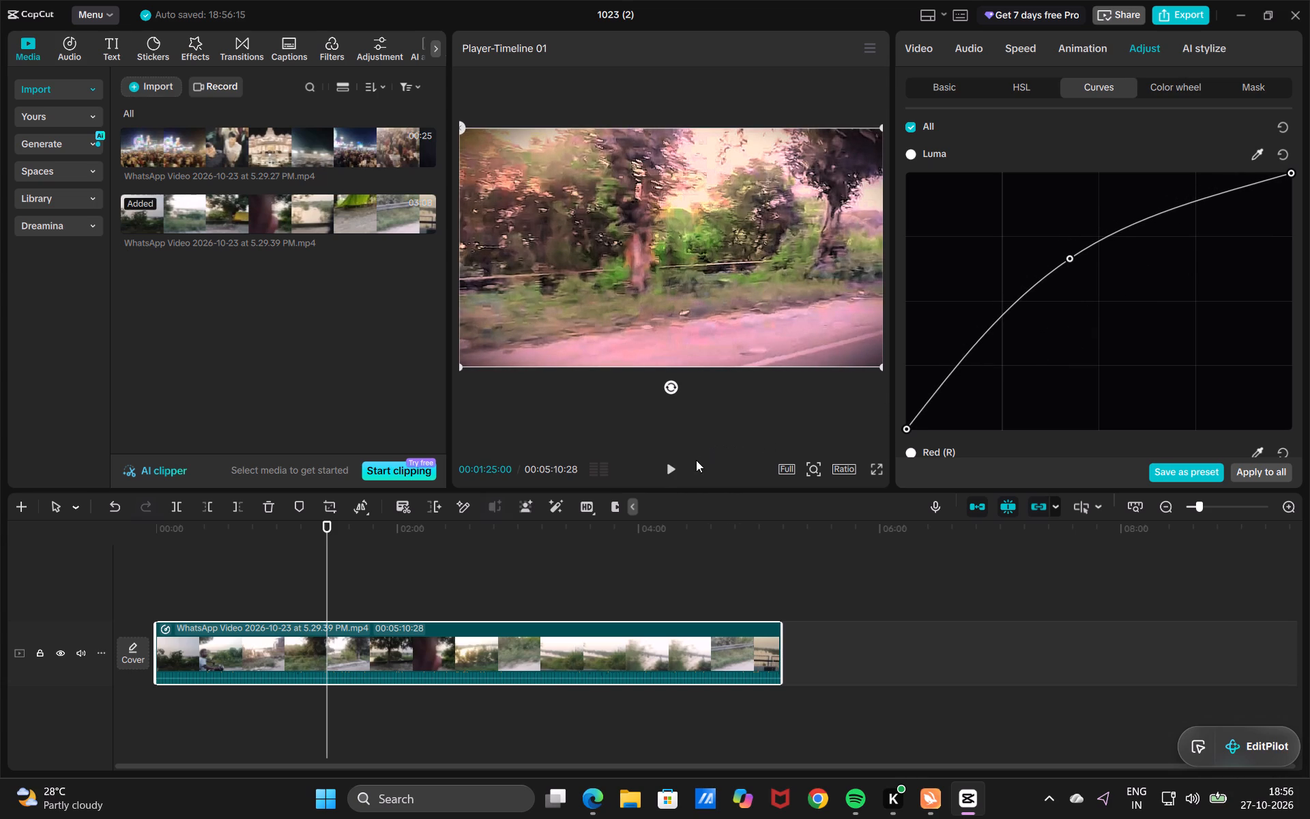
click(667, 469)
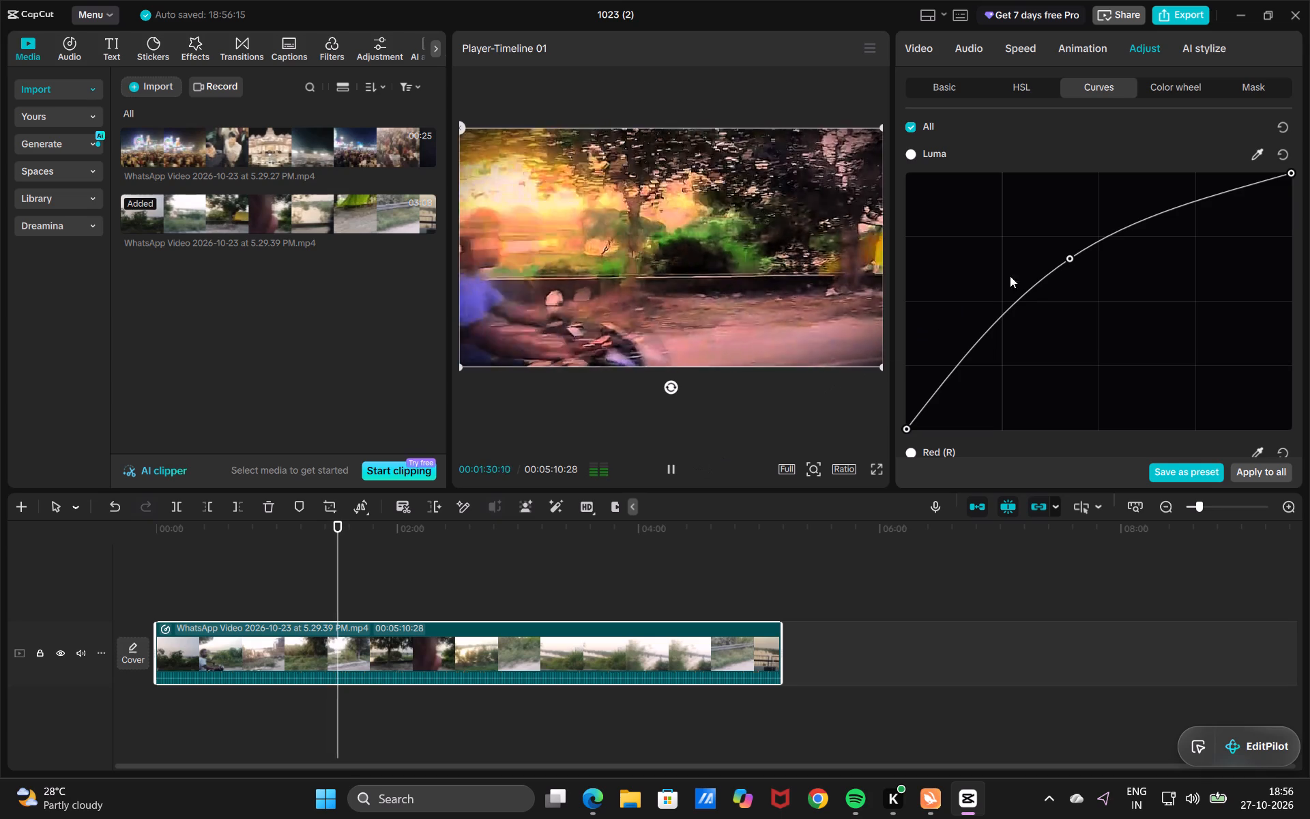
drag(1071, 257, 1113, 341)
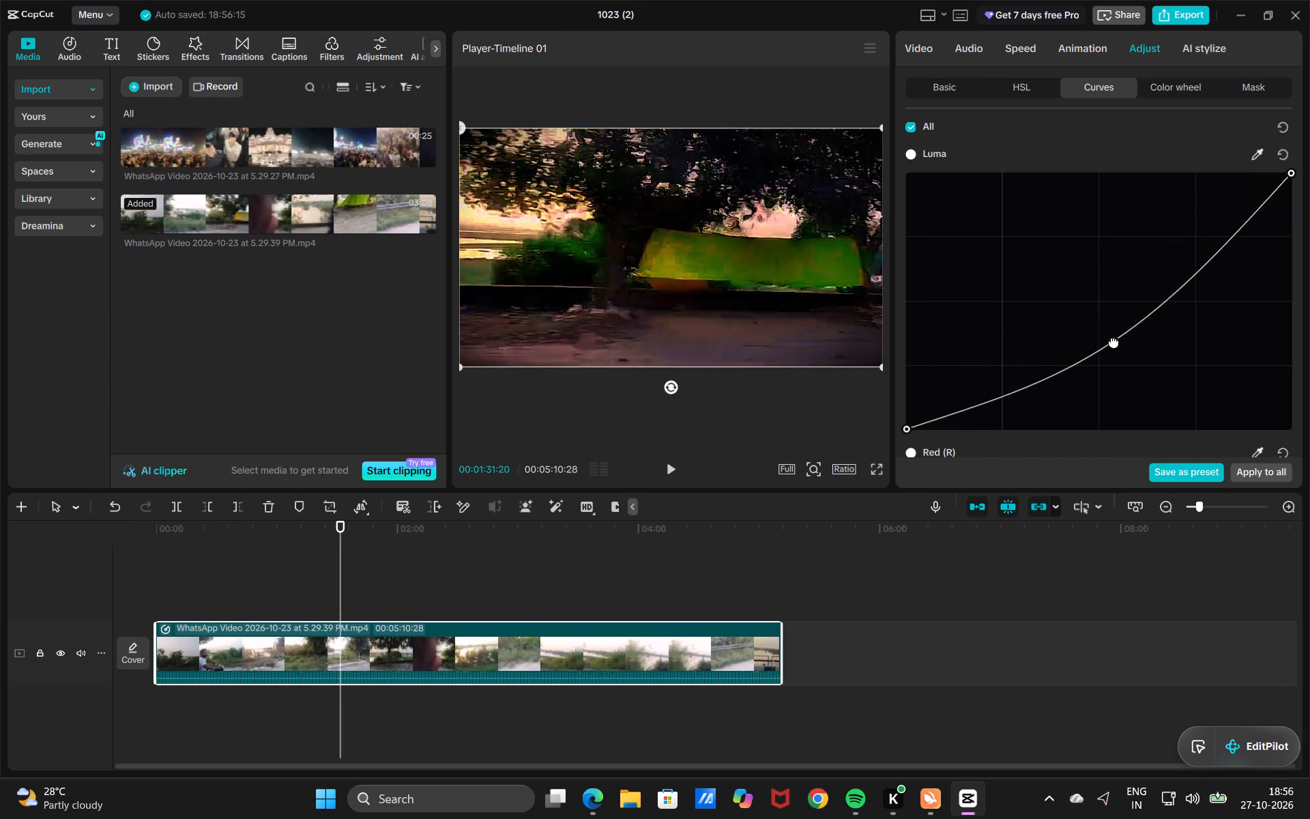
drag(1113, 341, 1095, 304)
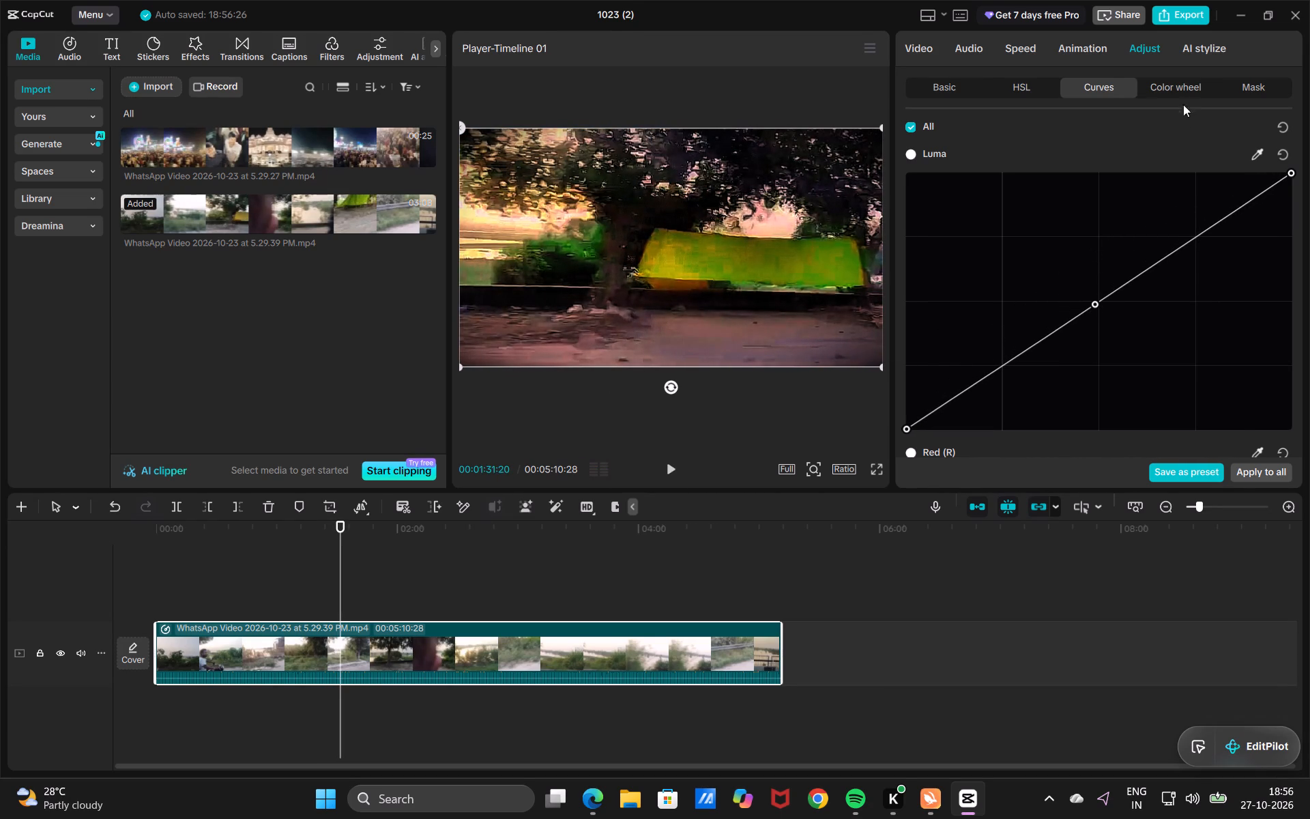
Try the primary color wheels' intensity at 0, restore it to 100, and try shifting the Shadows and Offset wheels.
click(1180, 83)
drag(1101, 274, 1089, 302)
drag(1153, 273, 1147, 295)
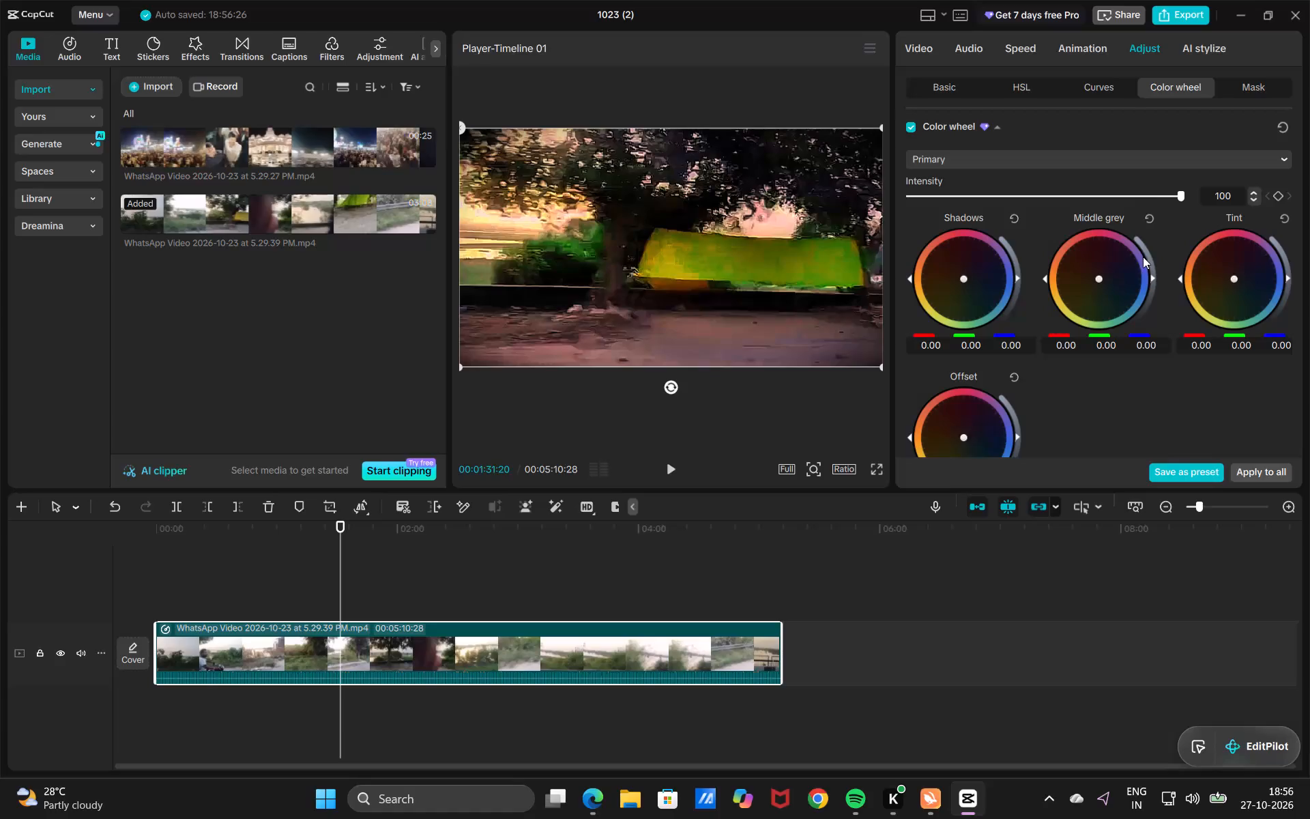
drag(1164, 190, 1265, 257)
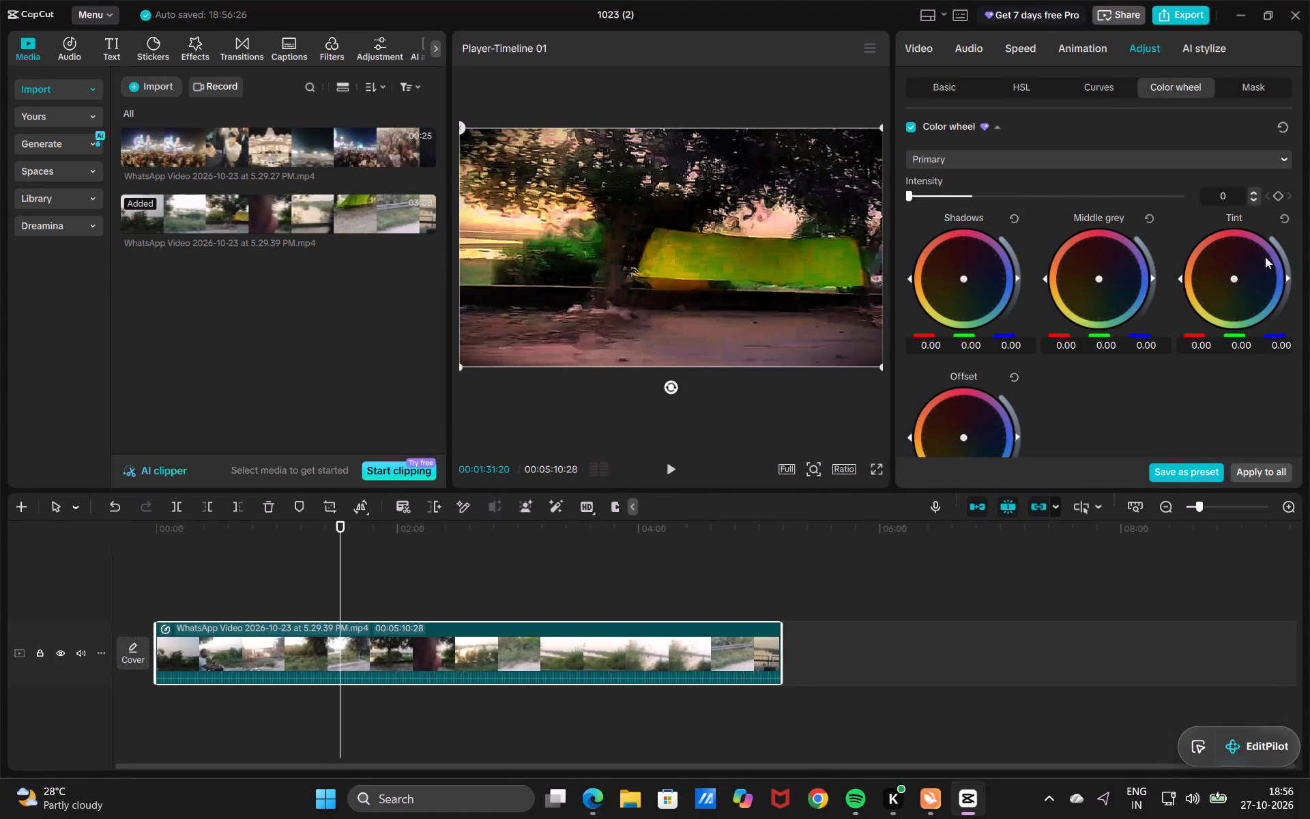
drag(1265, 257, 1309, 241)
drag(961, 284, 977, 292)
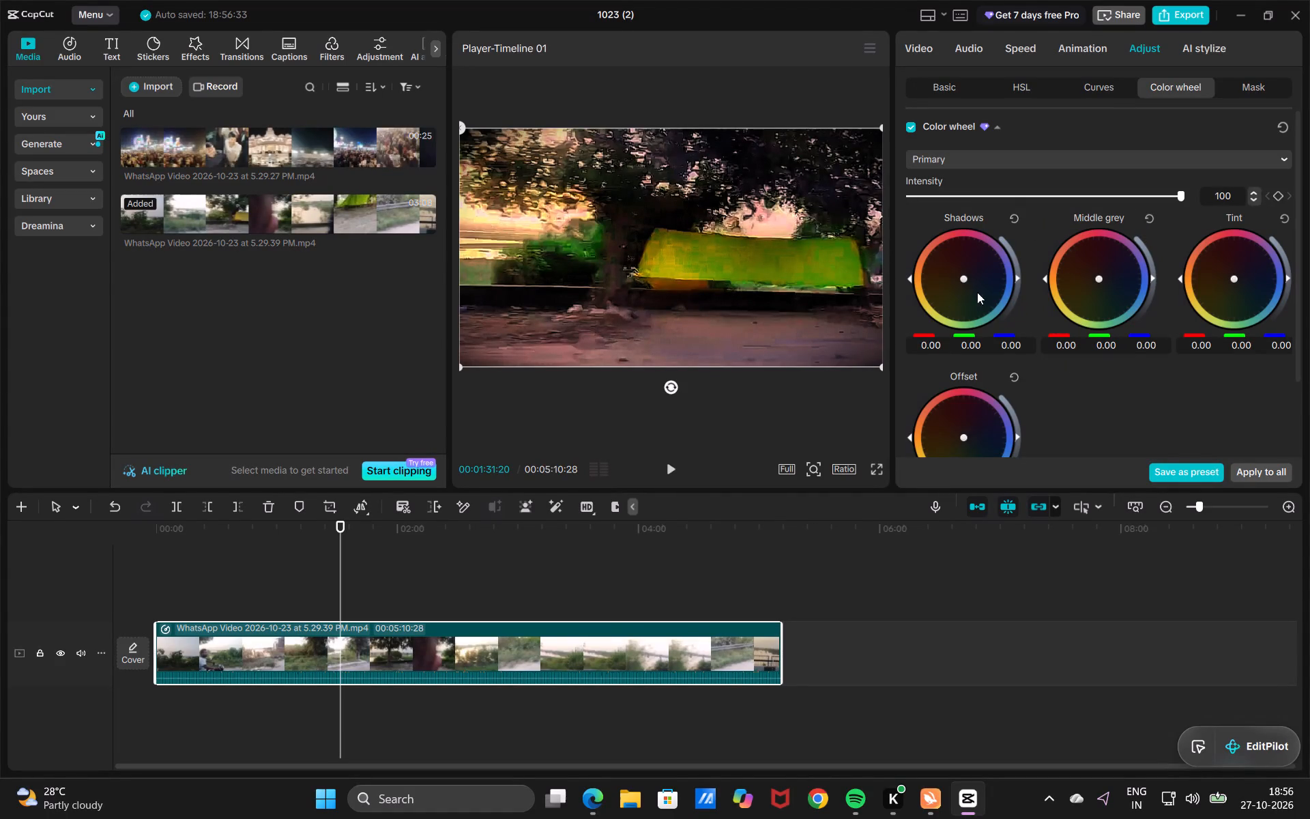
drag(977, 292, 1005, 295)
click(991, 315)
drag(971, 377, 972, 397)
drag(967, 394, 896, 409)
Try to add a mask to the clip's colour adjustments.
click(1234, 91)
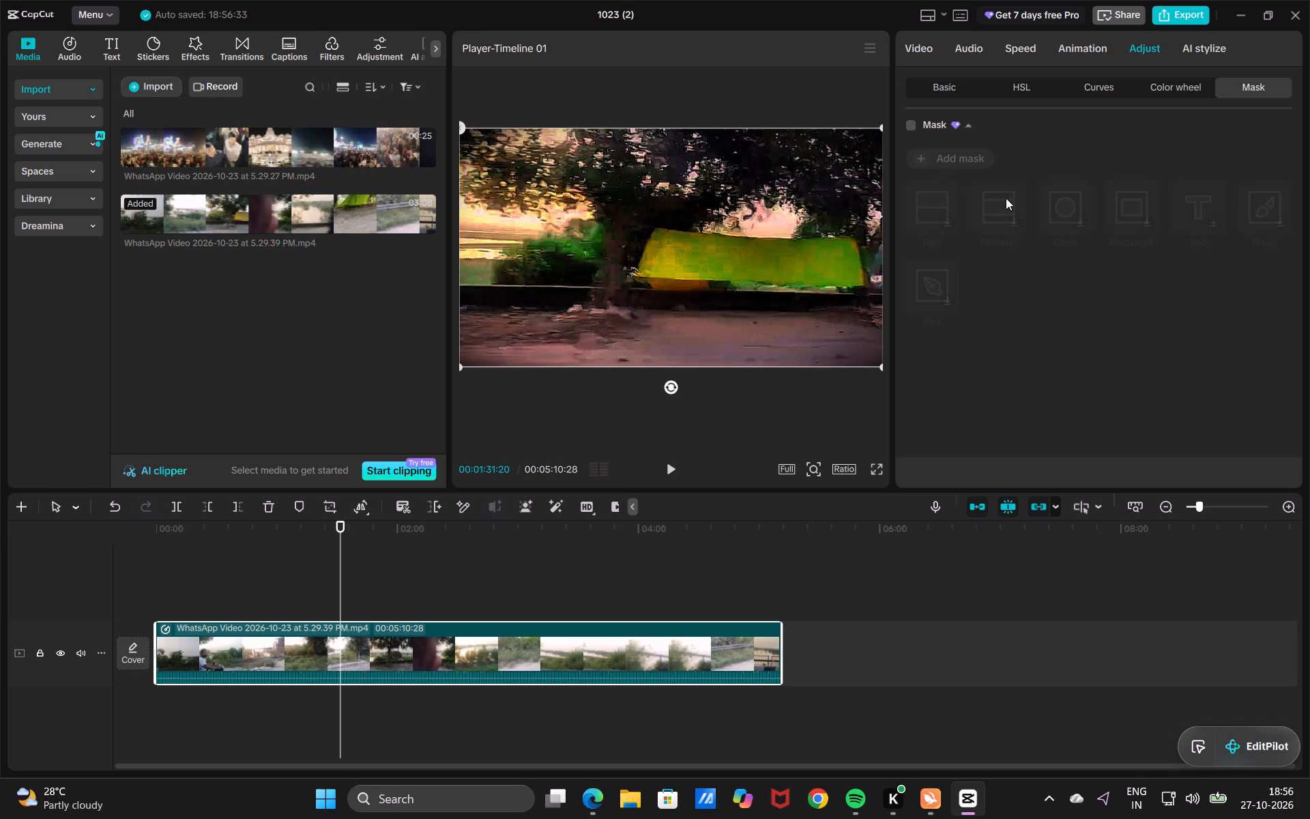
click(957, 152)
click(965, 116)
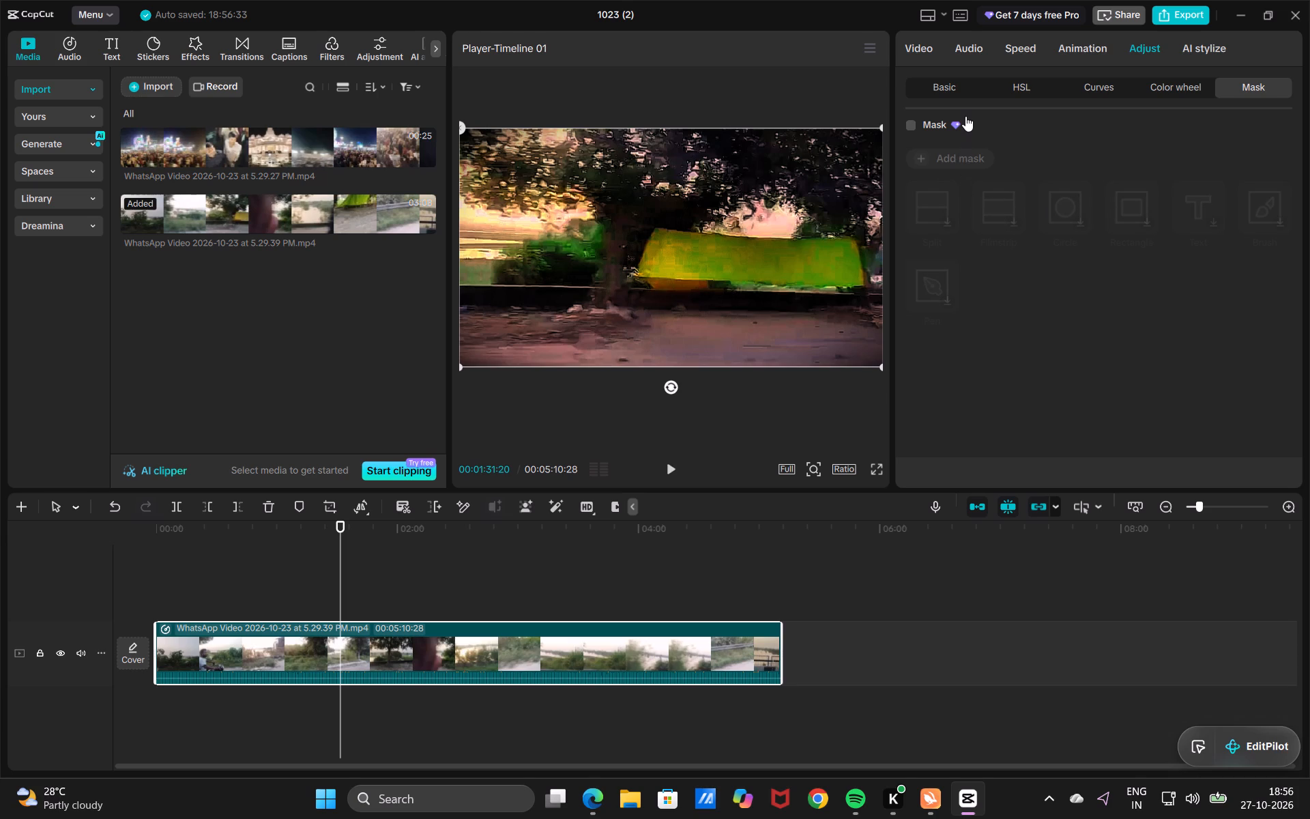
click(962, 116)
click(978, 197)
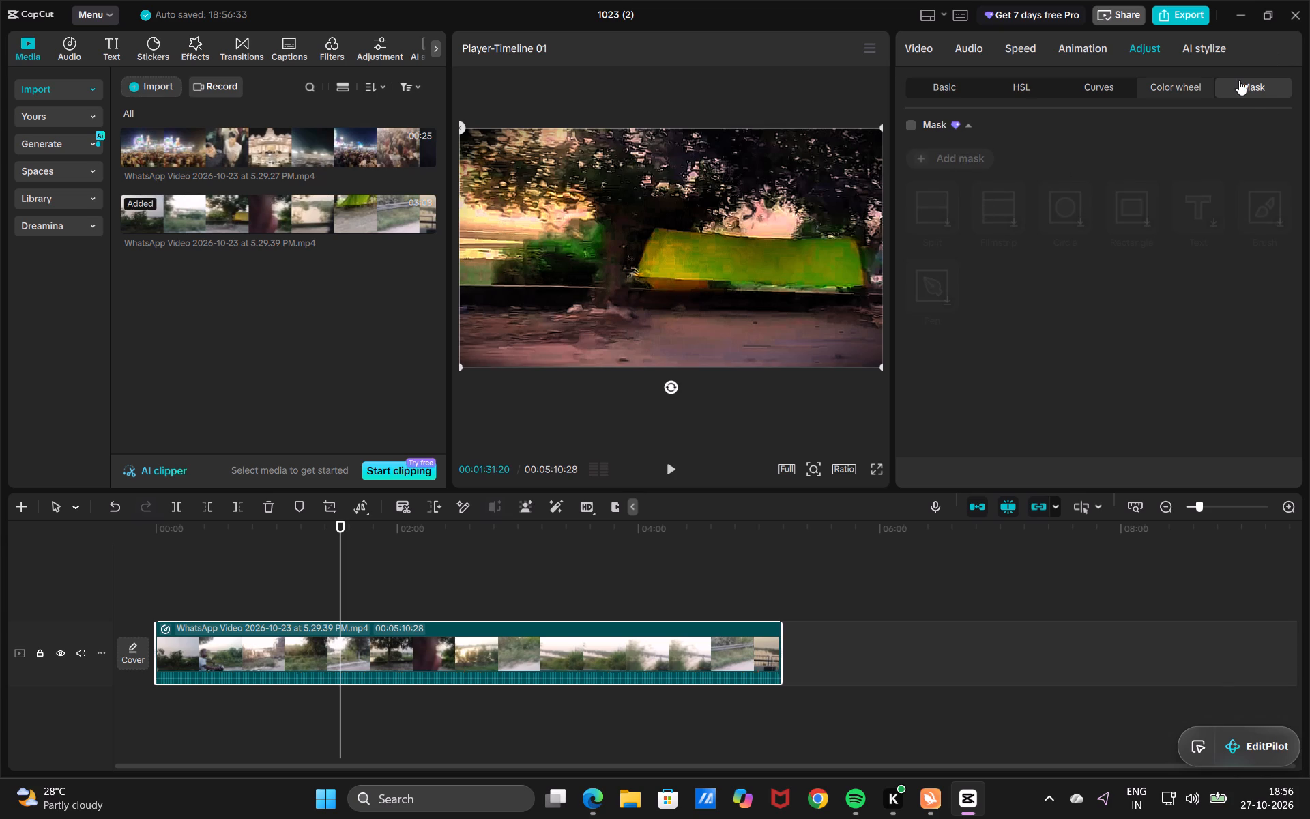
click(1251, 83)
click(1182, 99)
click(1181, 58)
Try the Rock Horizontally and Fade In entrance animations on the clip, and apply Zoom 1 instead.
click(1078, 46)
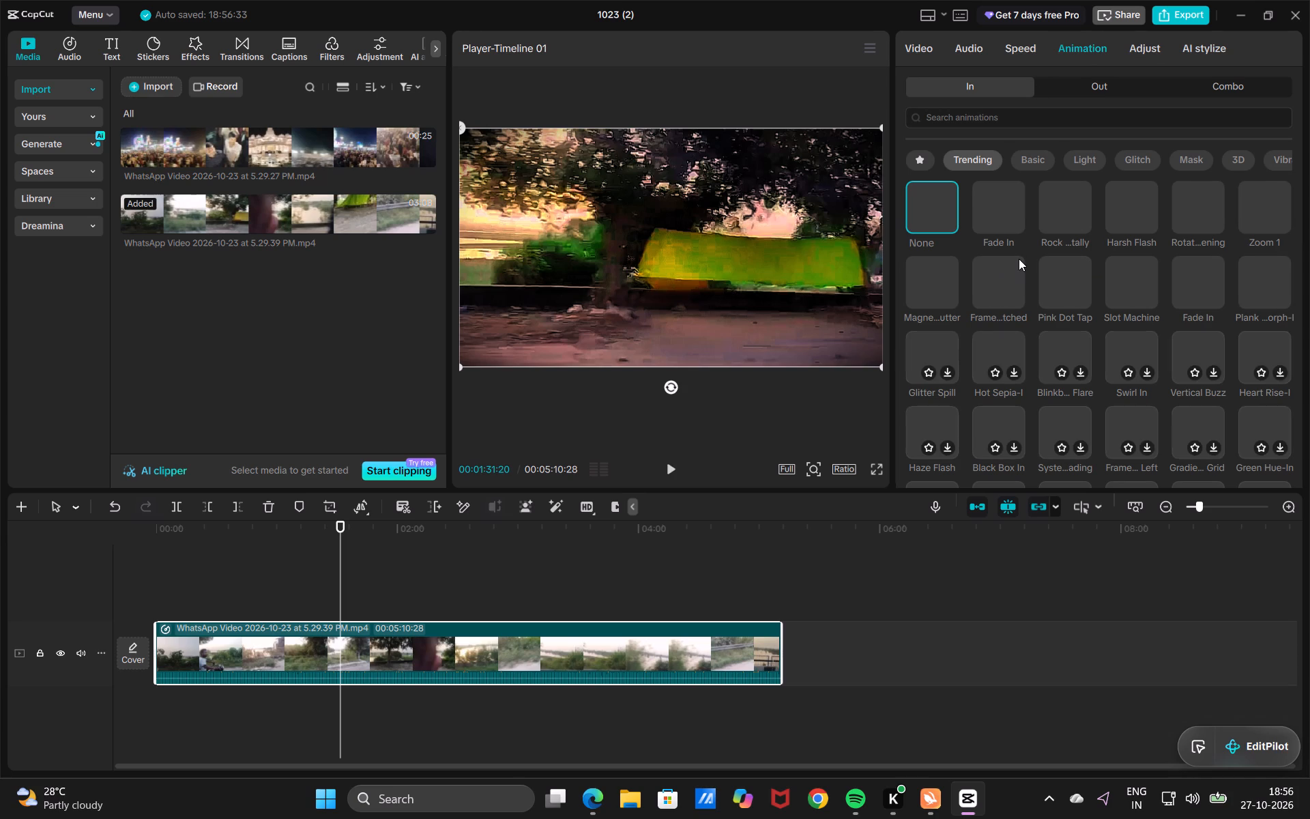
click(1074, 211)
click(1074, 211)
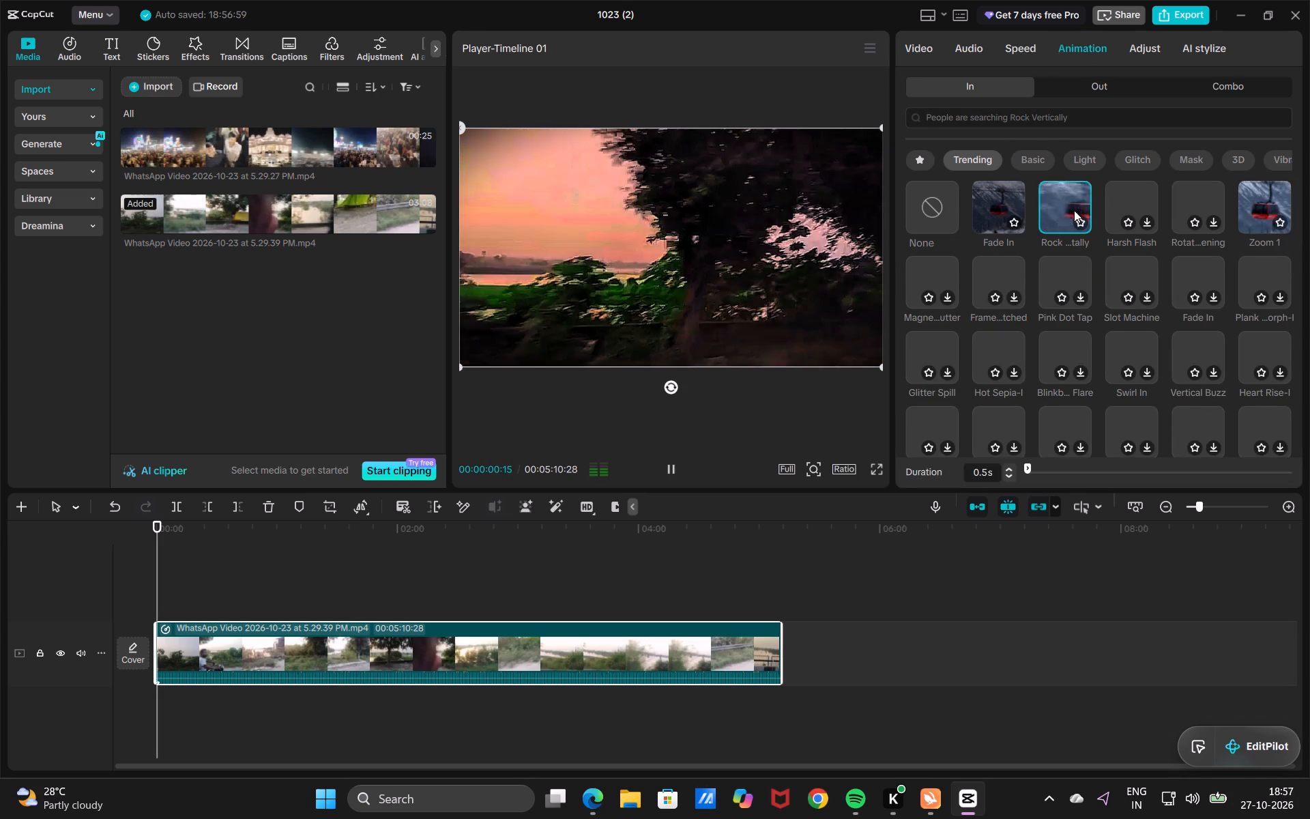
click(1074, 210)
click(1074, 210)
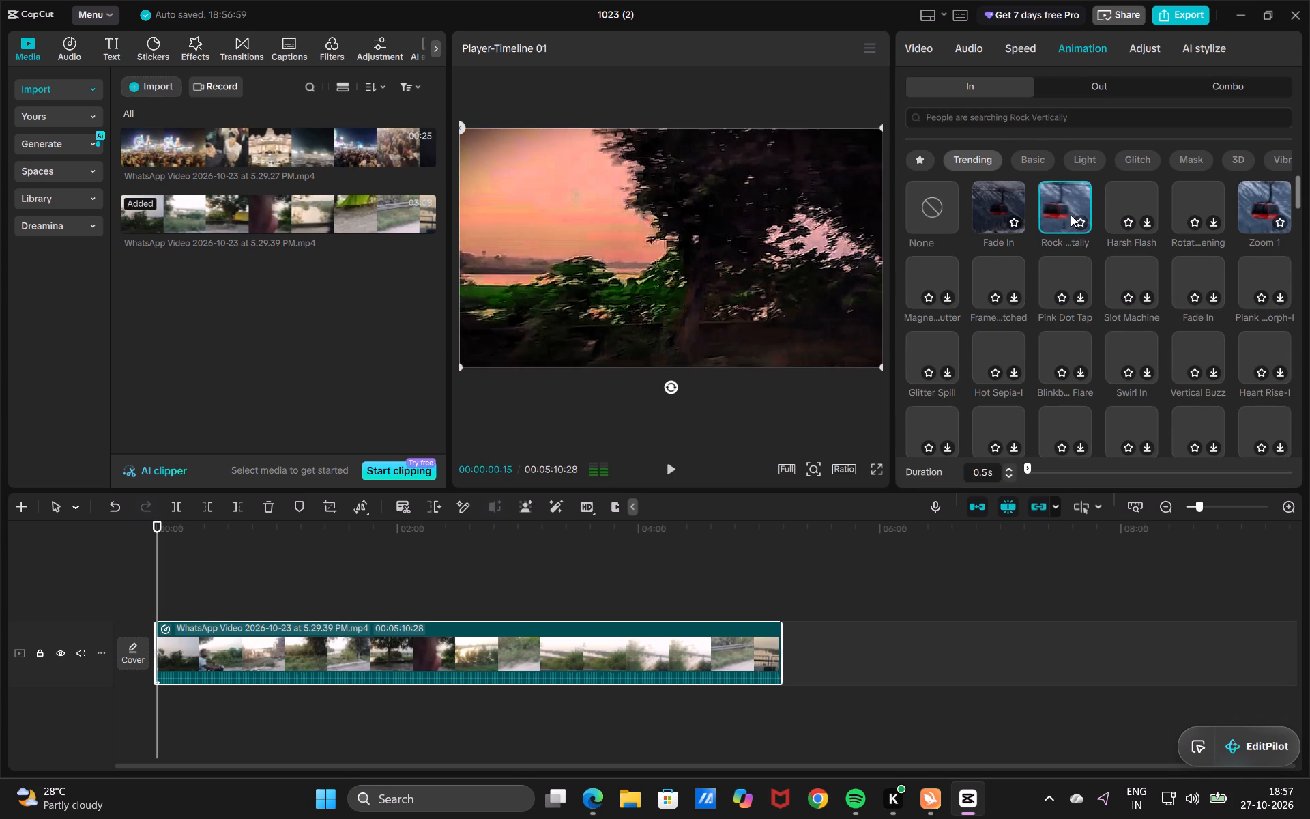
click(1007, 206)
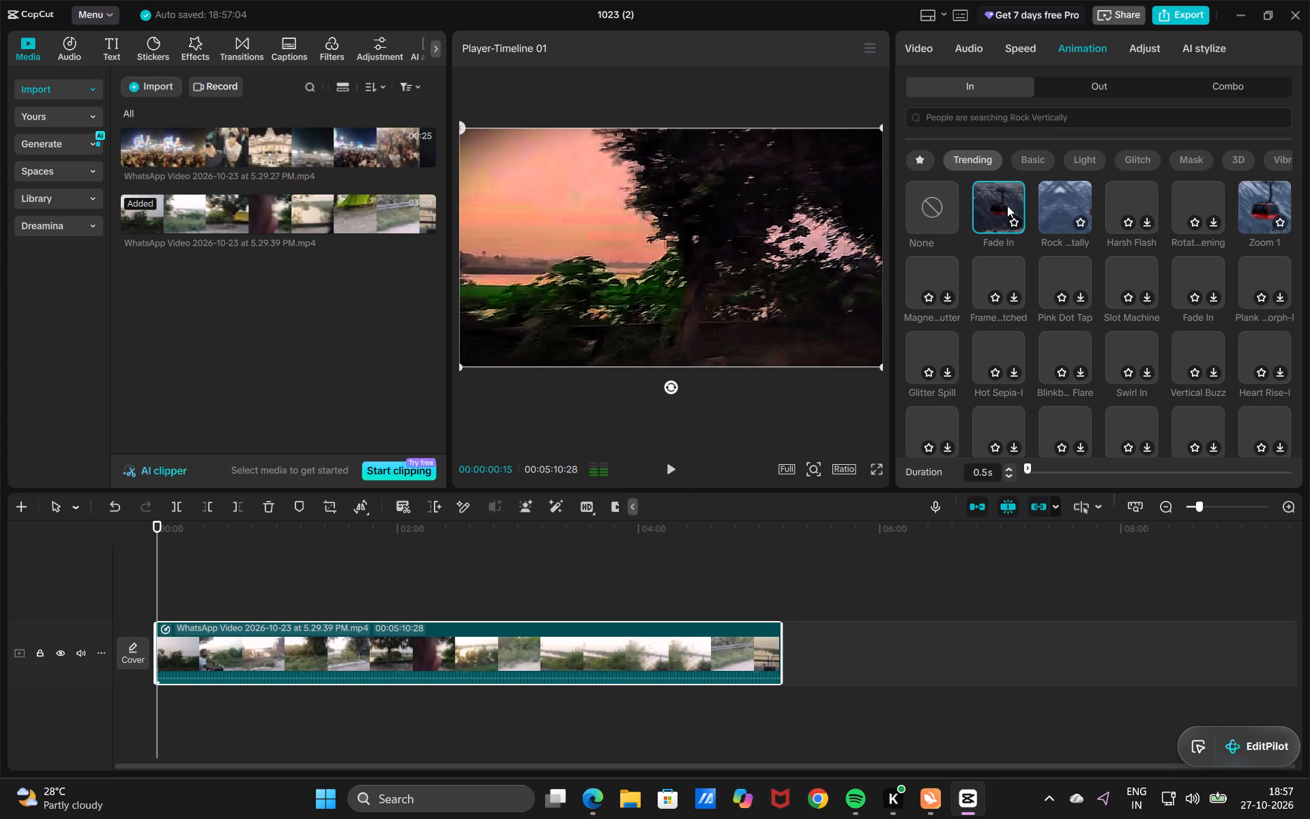
click(1006, 205)
click(1006, 205)
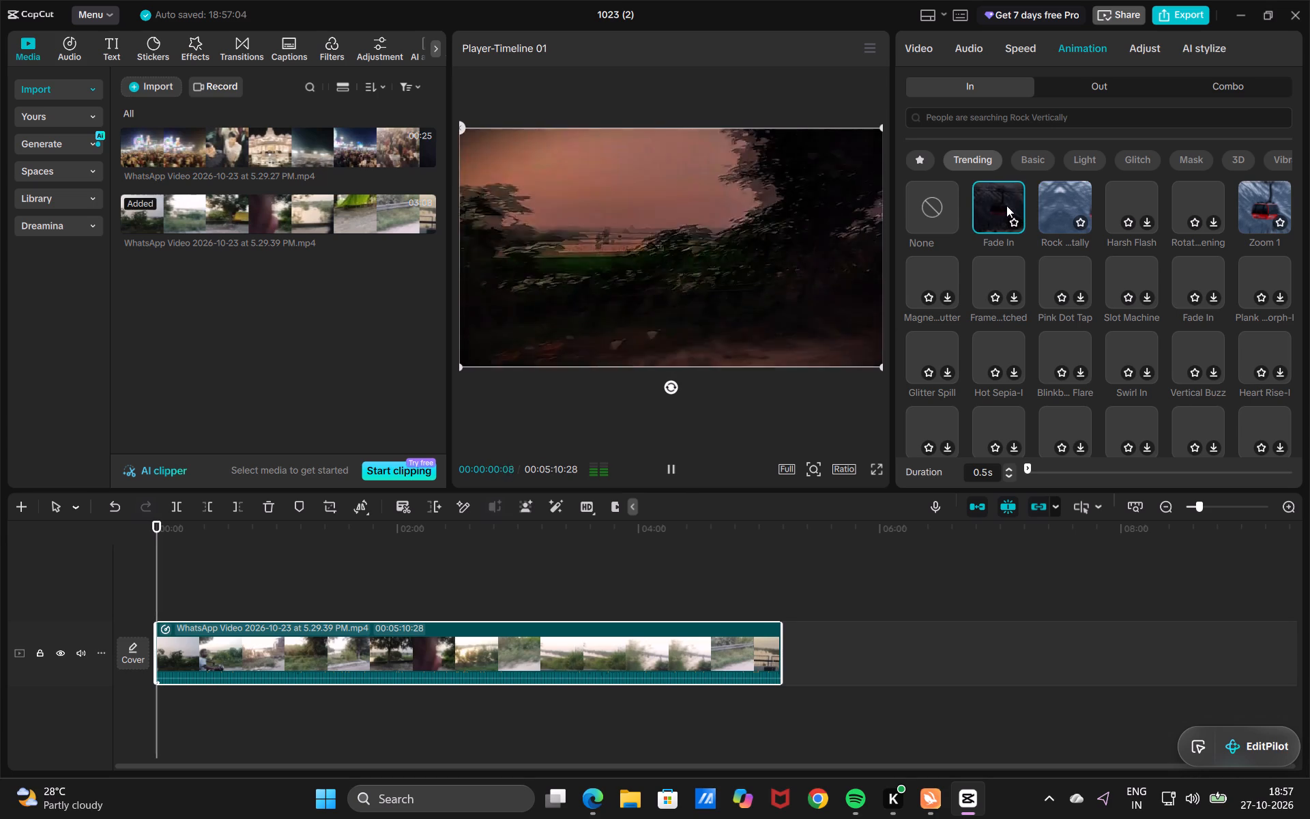
click(1006, 205)
triple_click(1006, 205)
triple_click(1006, 205)
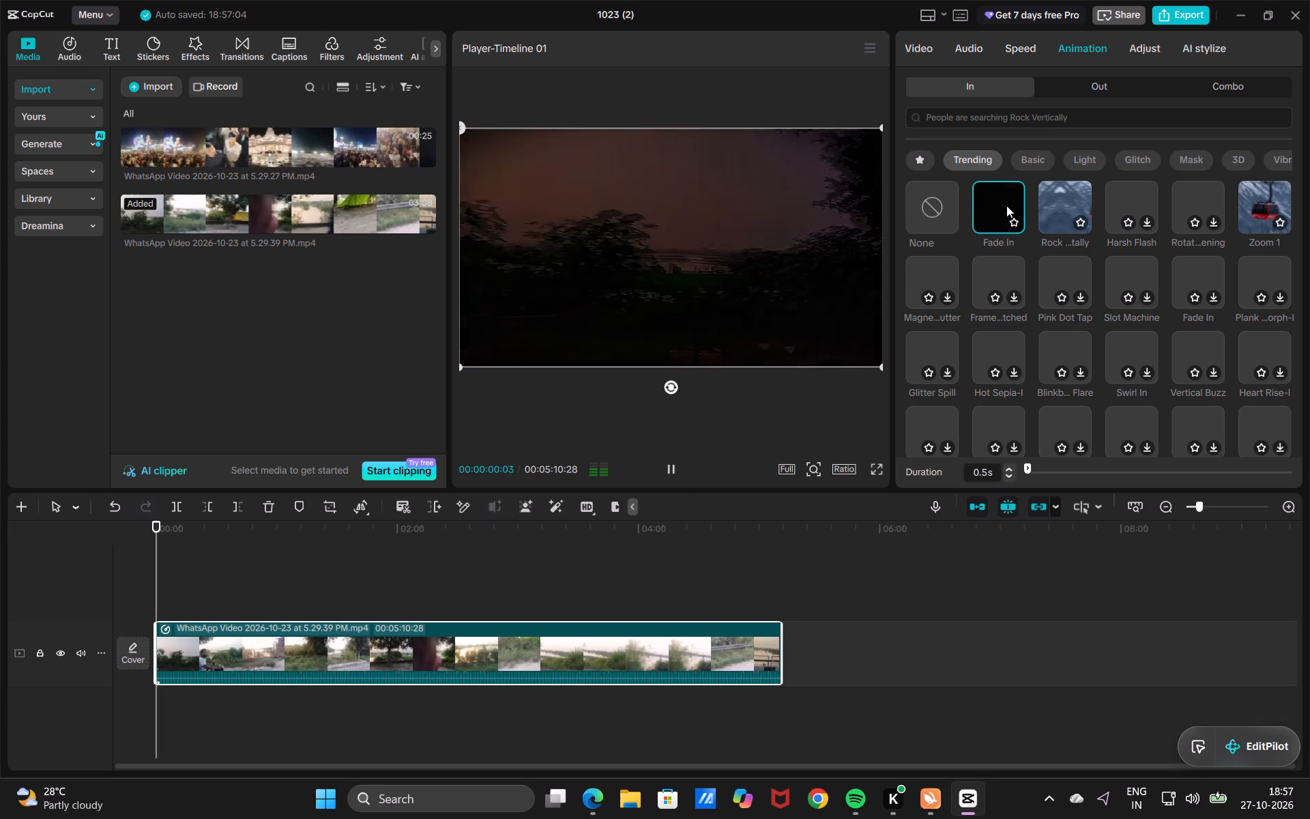
click(1006, 205)
click(1242, 201)
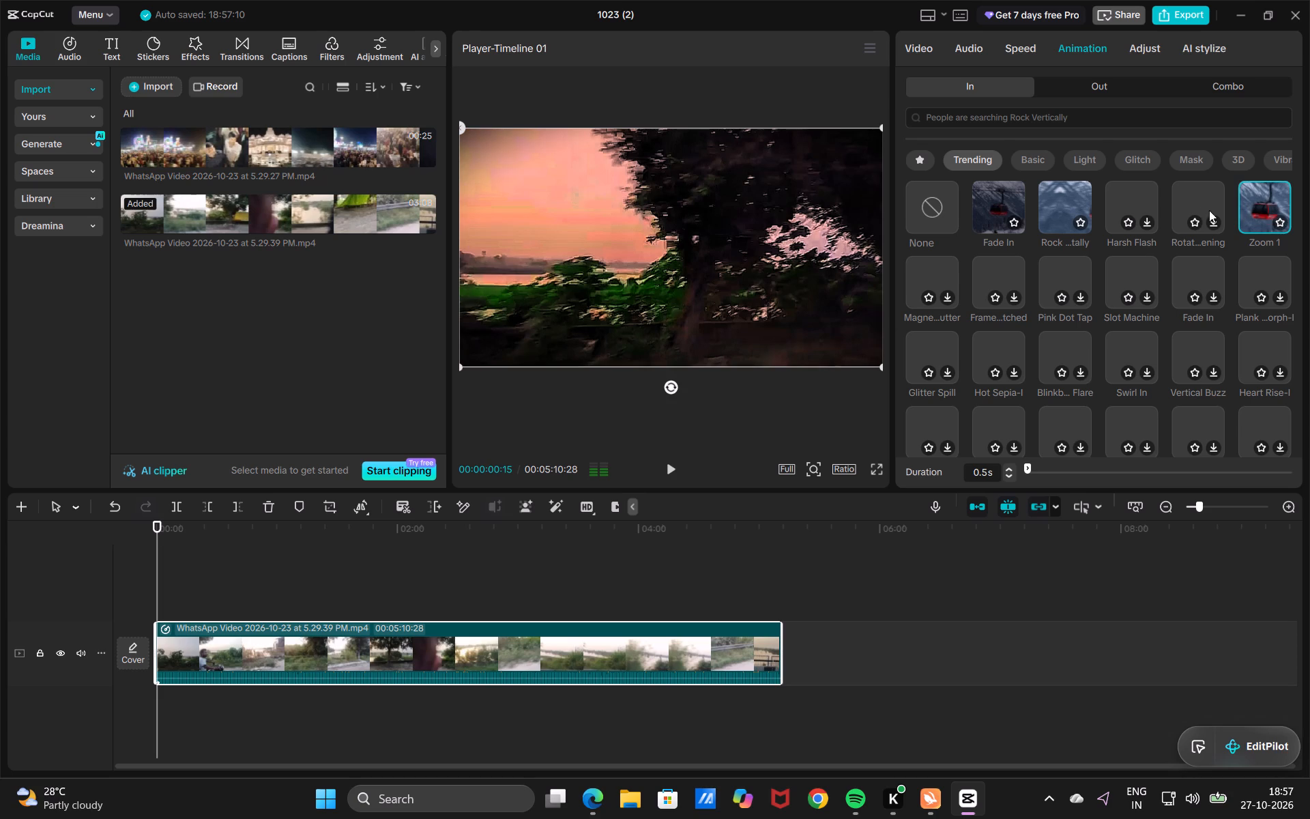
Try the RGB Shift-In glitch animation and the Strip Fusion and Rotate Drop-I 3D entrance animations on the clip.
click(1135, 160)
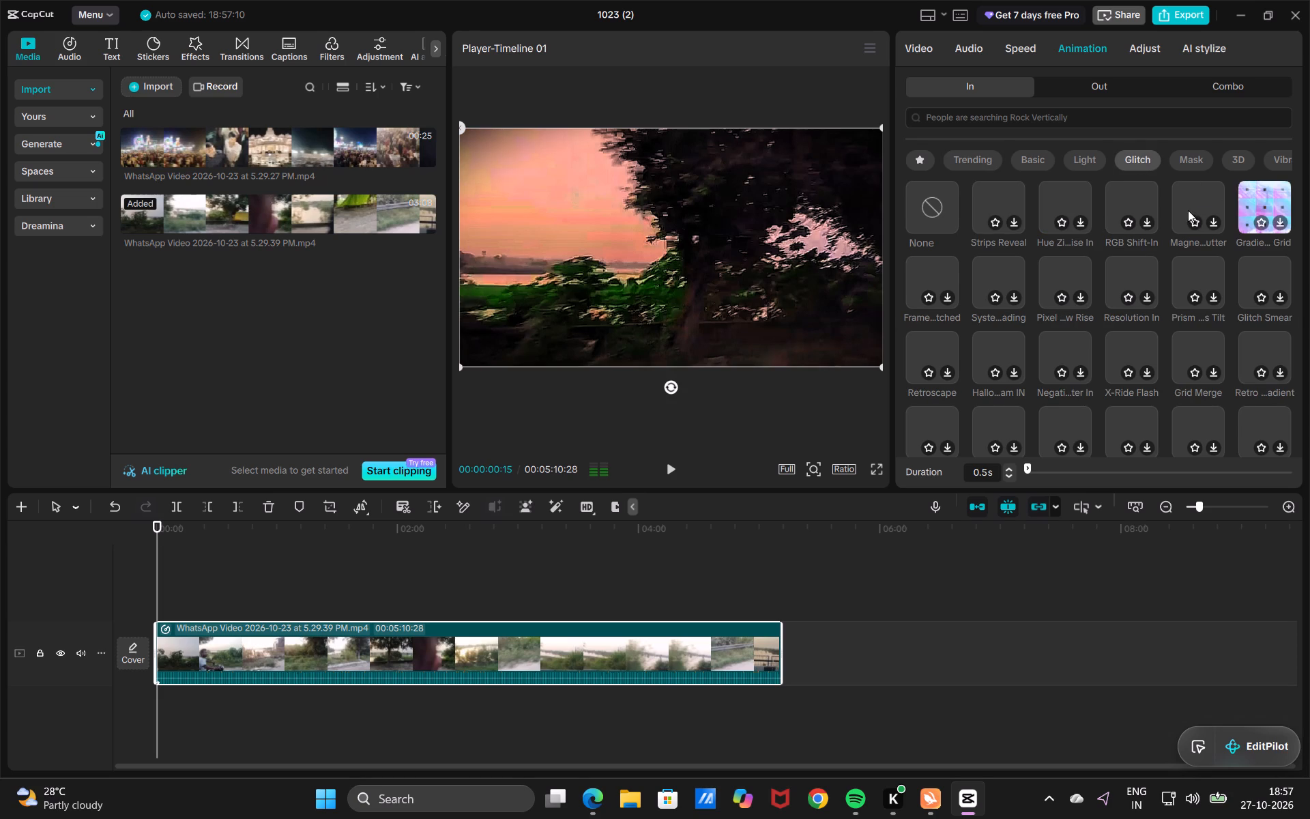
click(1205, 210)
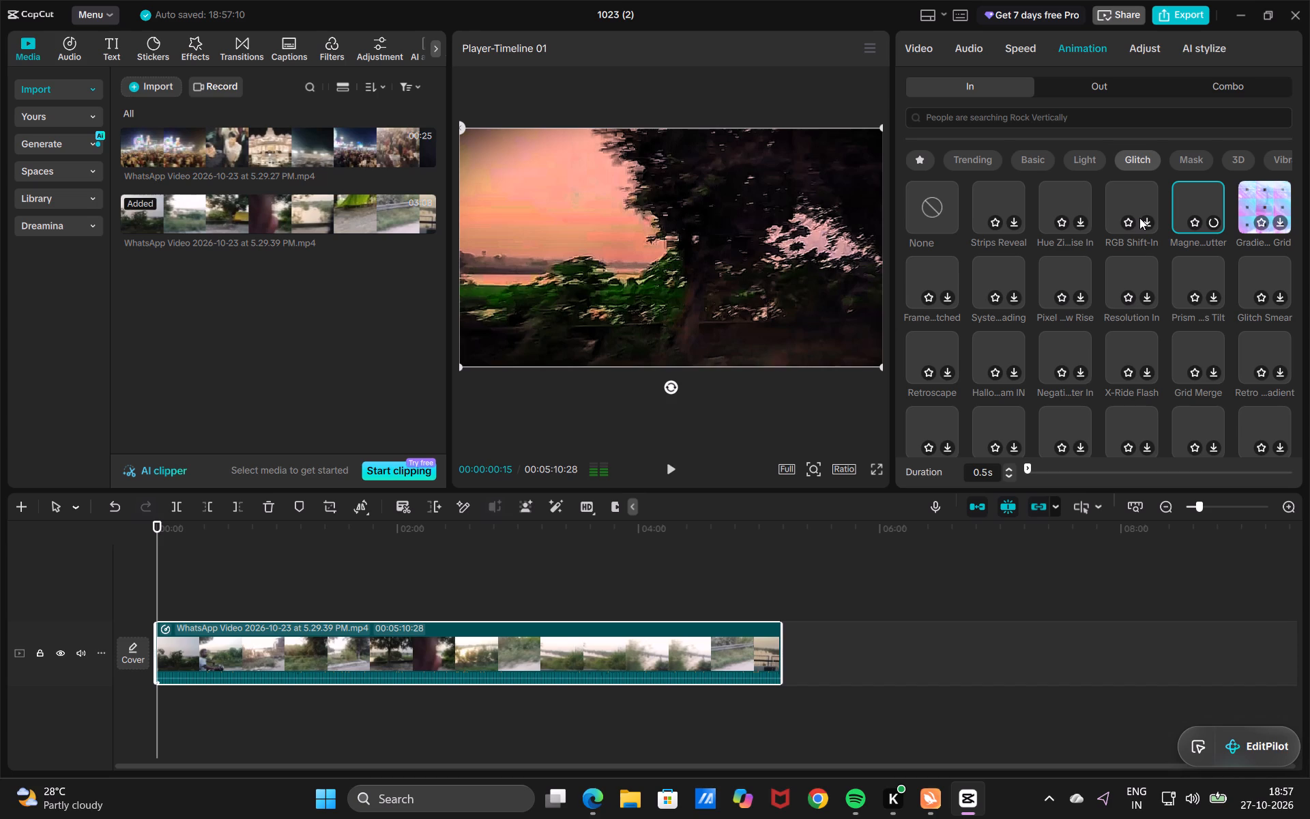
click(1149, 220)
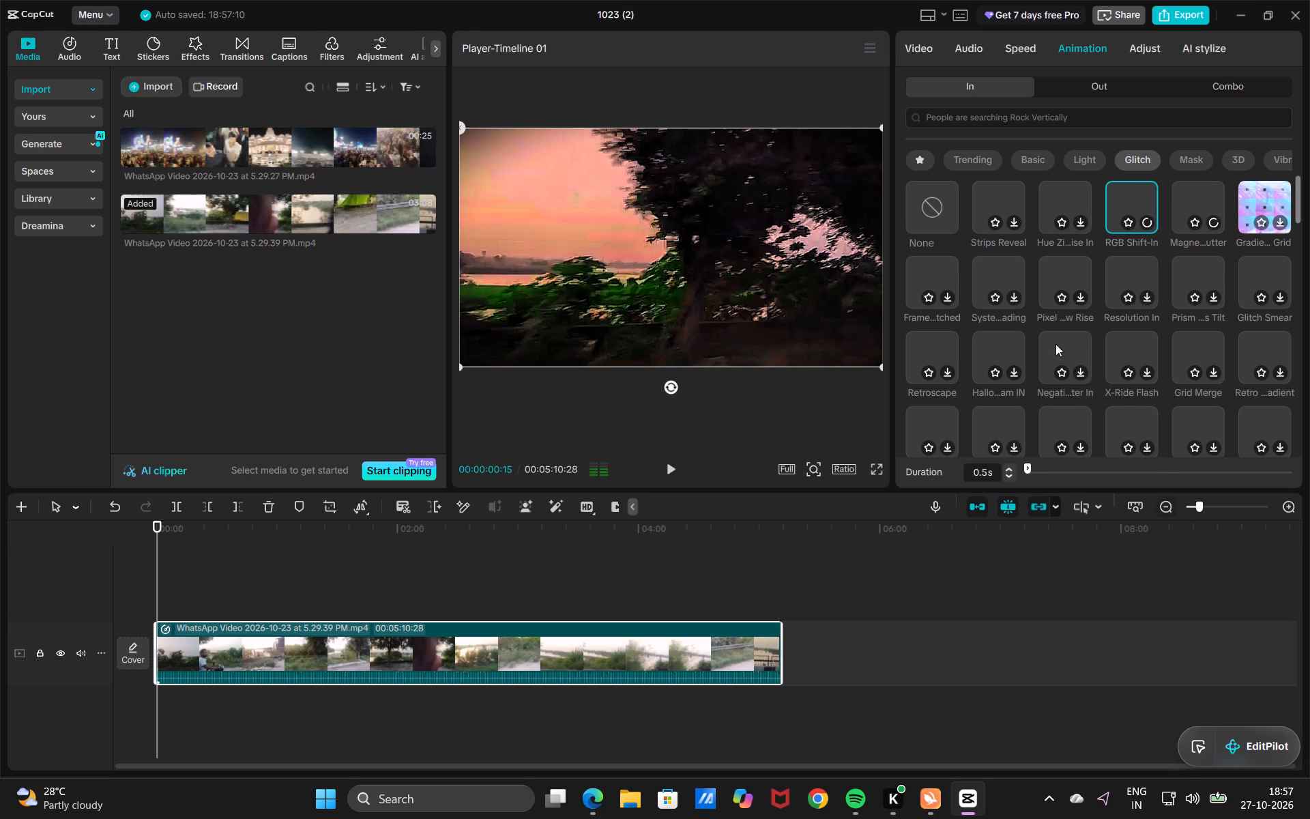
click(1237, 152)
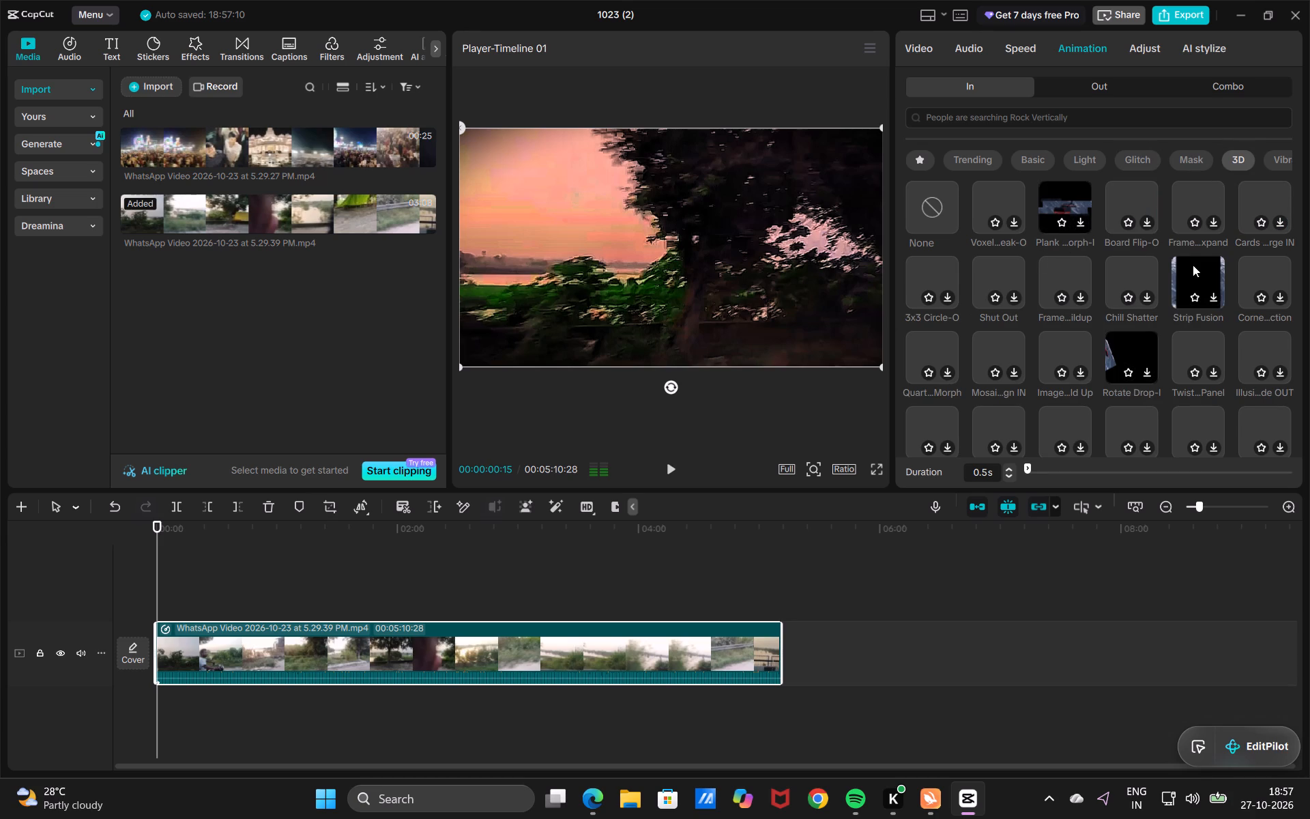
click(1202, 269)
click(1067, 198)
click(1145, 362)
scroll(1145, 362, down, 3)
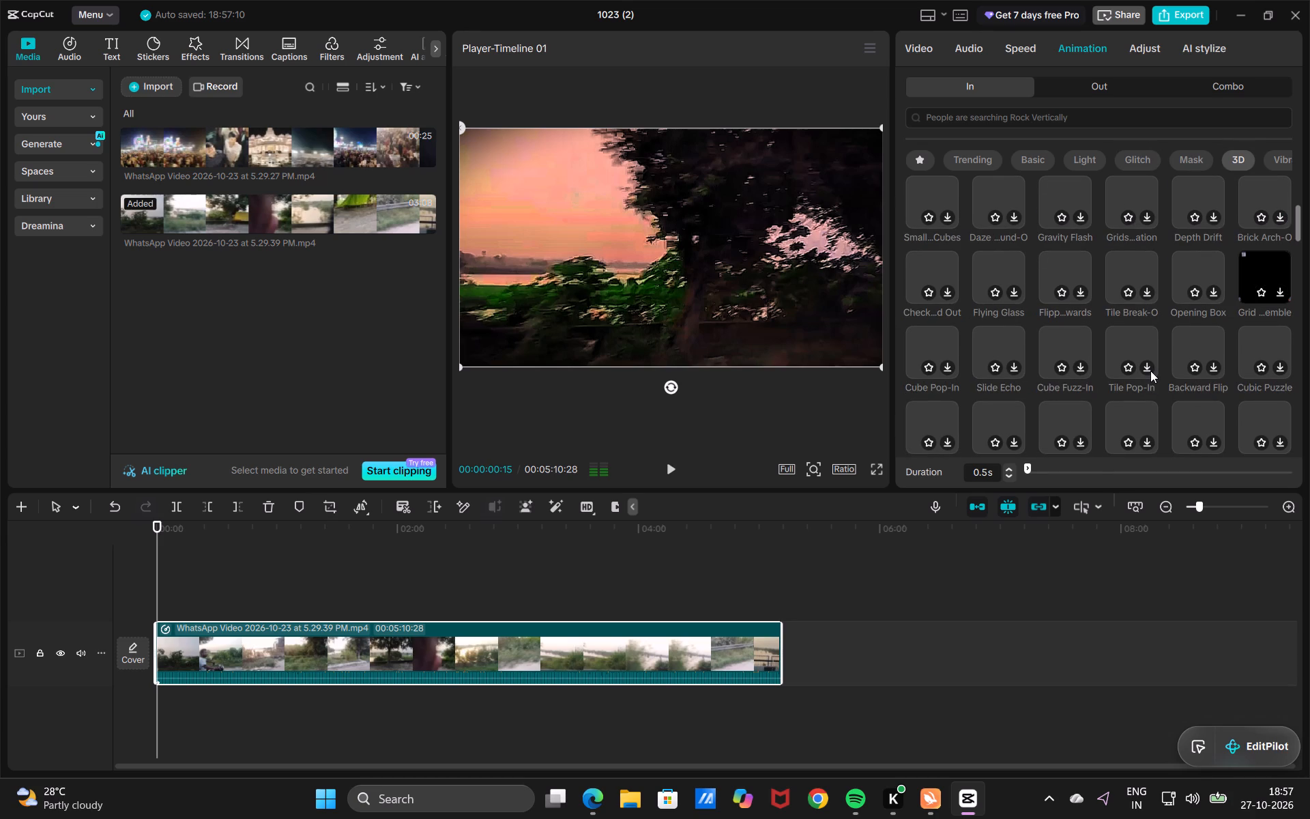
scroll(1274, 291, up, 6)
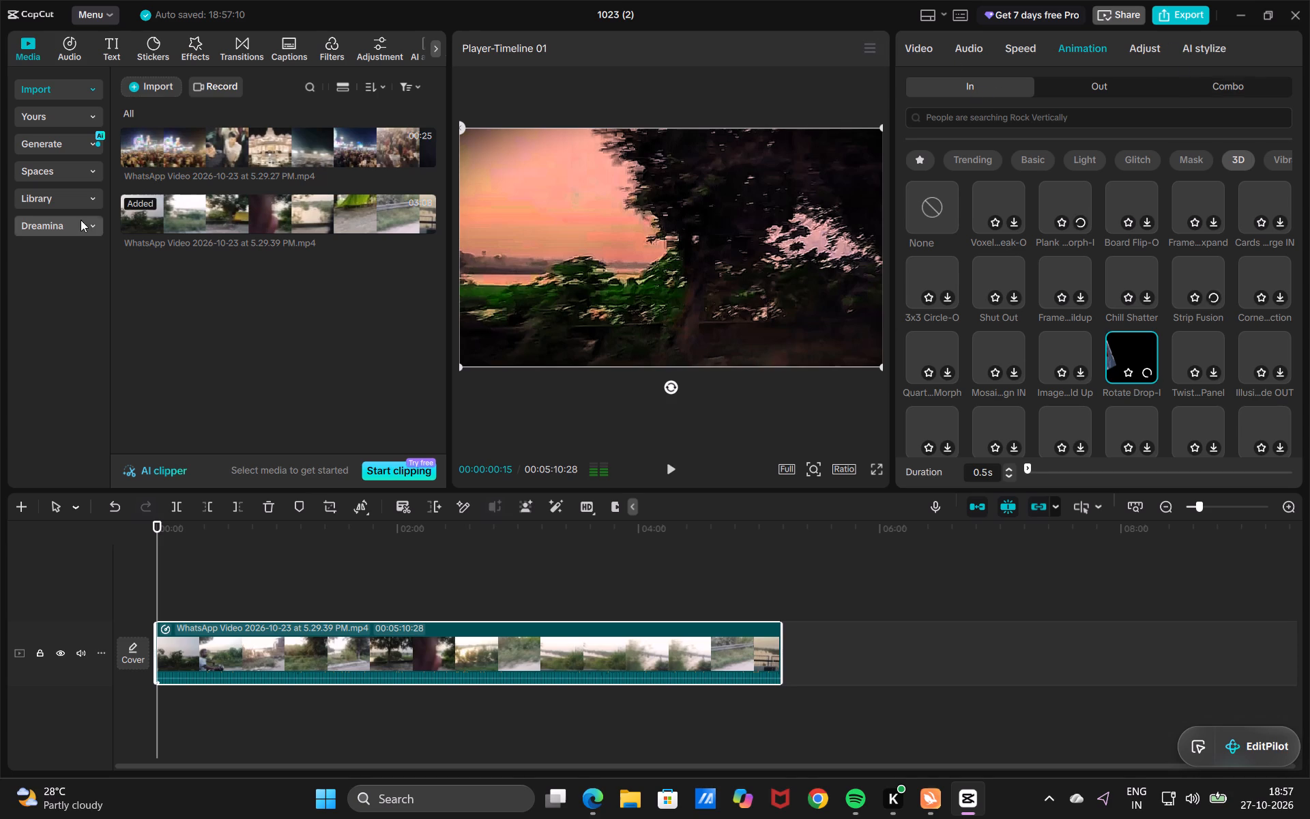
Import the audio file WhatsApp Audio 2026-10-26 at 3.33.59 PM from the Music folder as extracted audio.
click(64, 44)
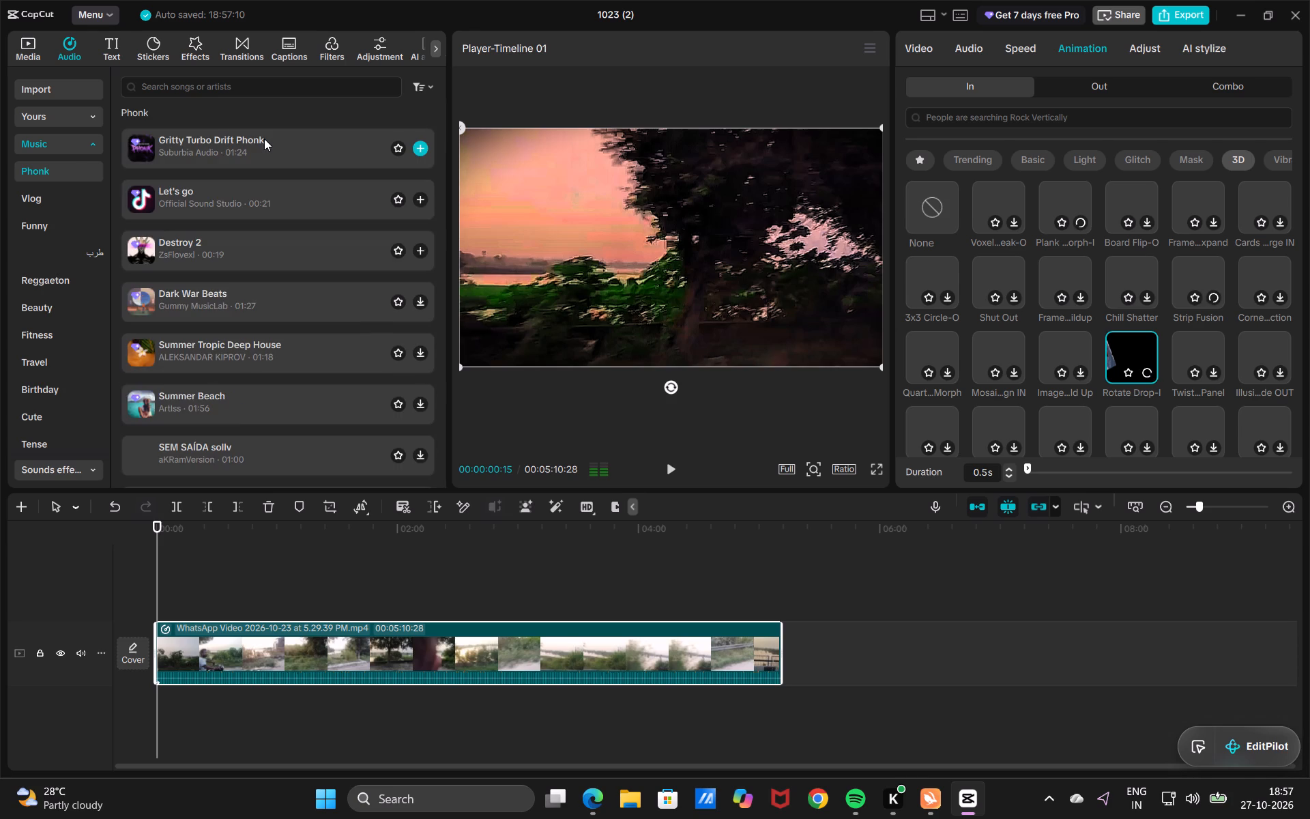
click(59, 95)
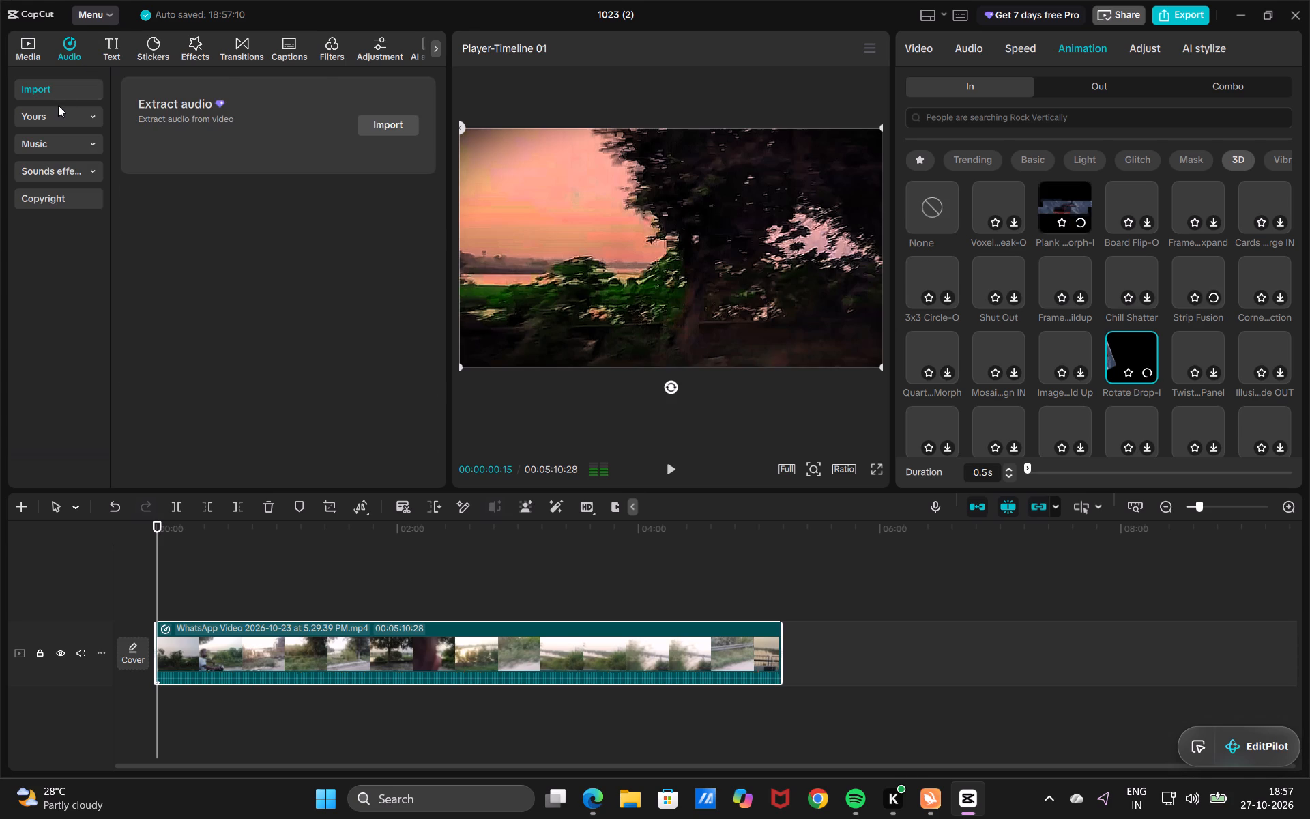
click(389, 113)
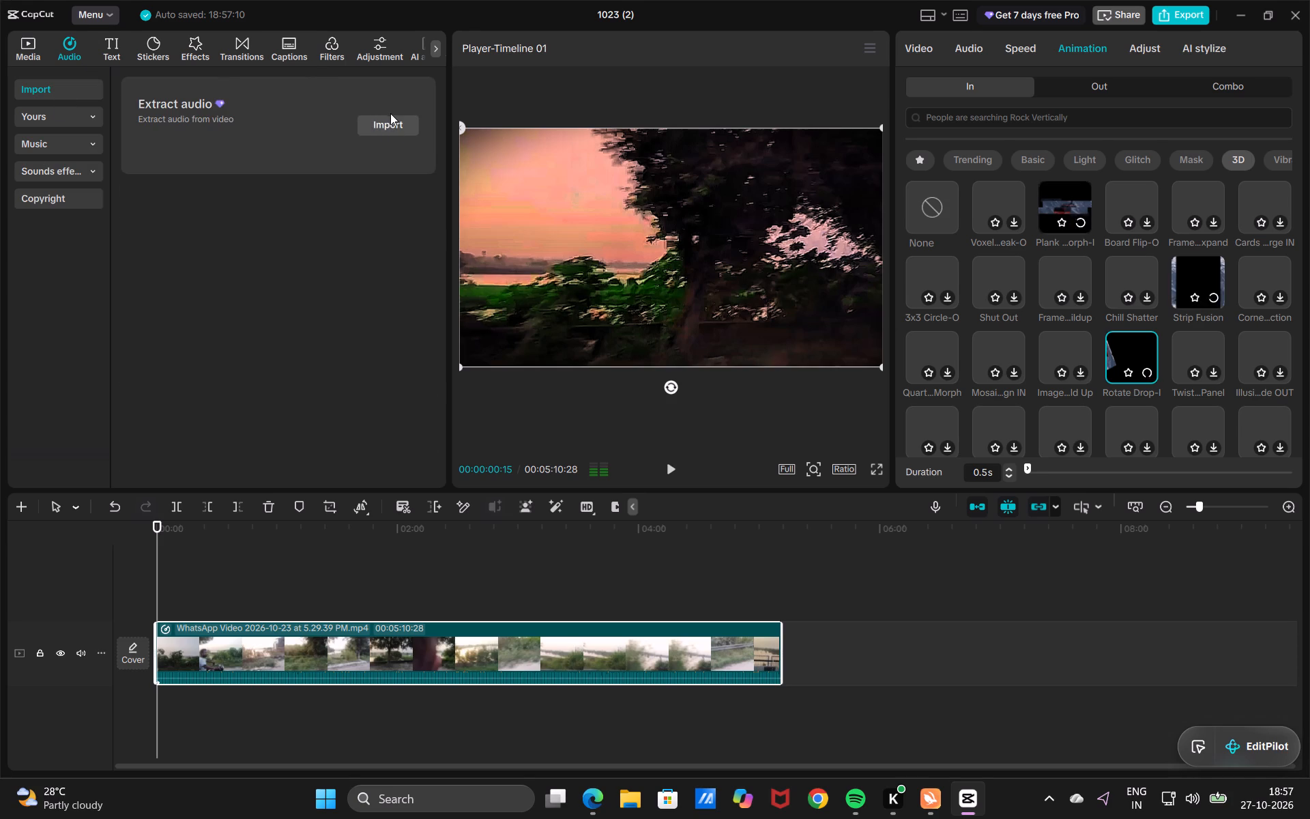
click(393, 121)
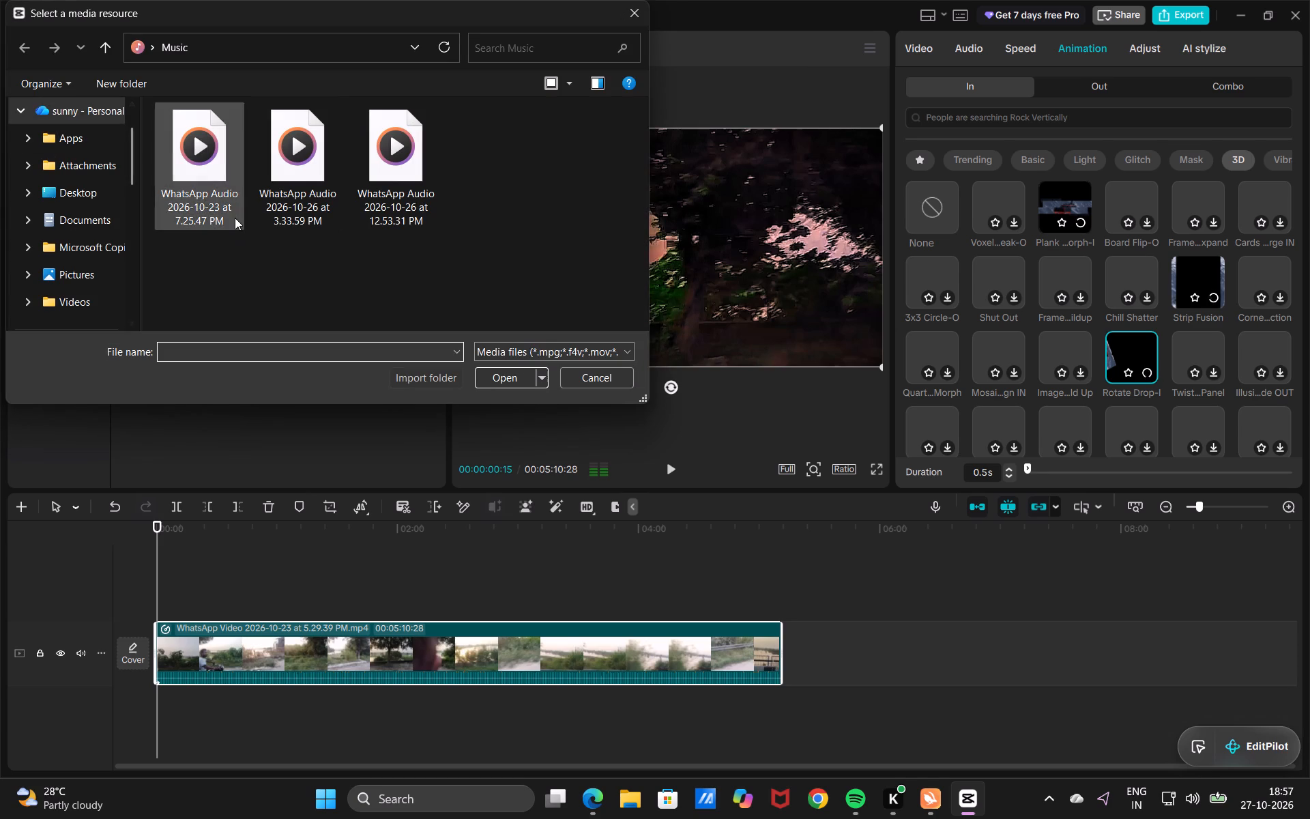
click(297, 157)
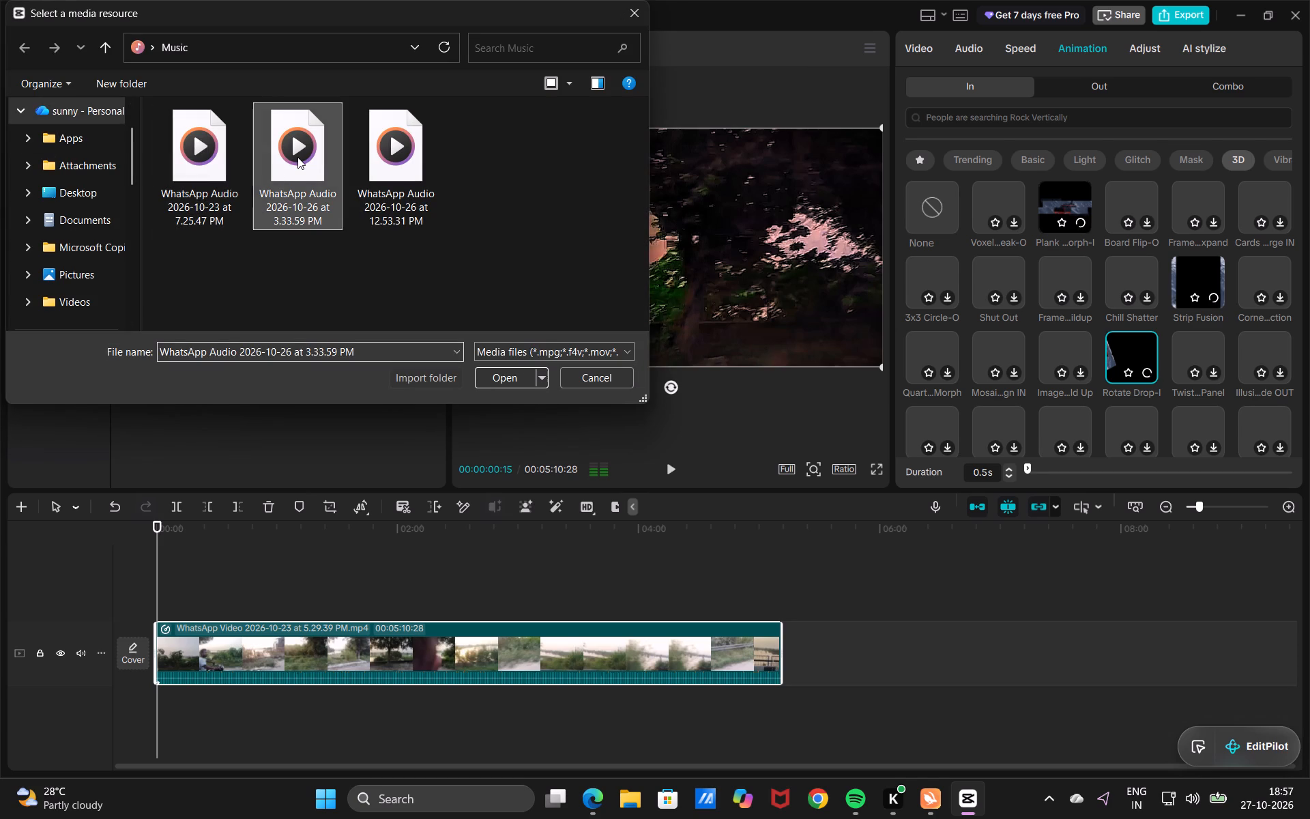
click(491, 378)
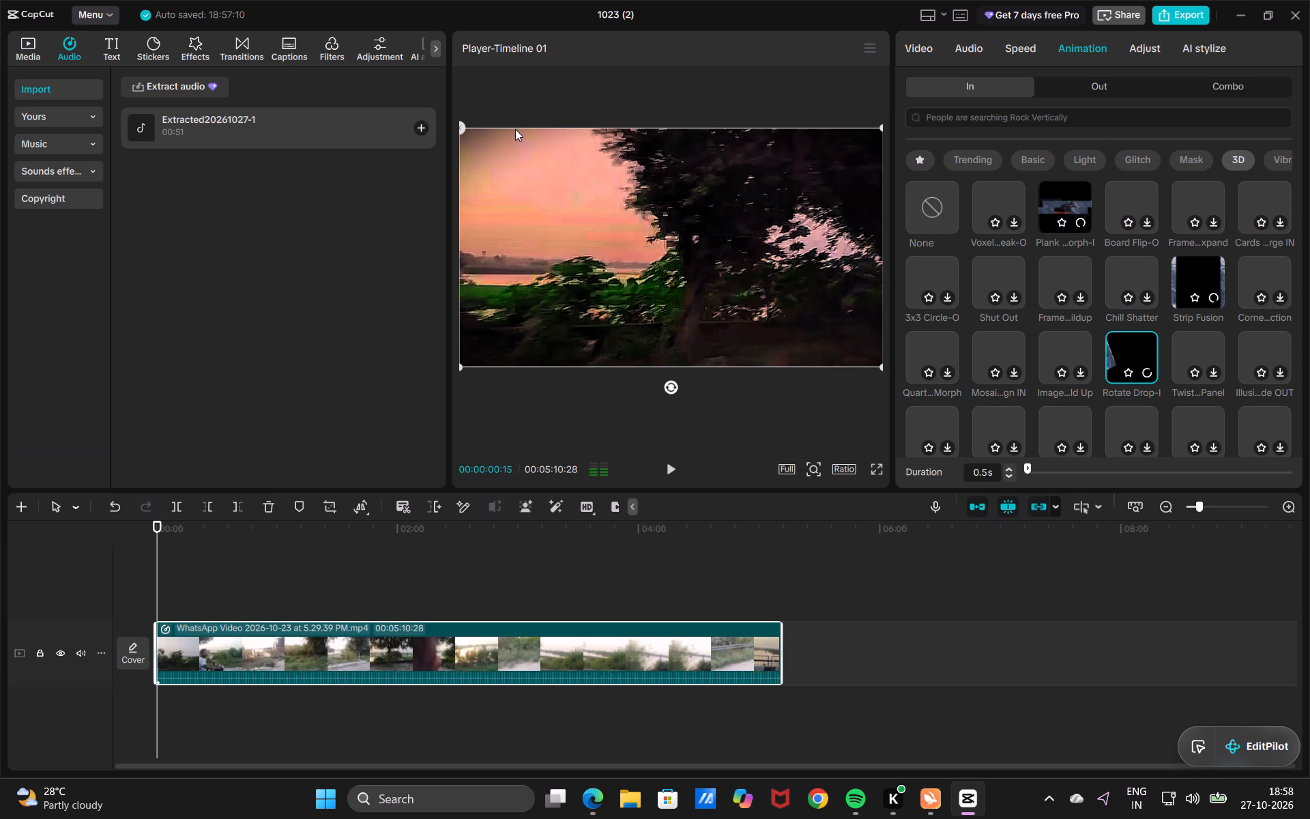
Preview the extracted audio and place it on a track beneath the video, starting at the beginning of the timeline.
click(282, 121)
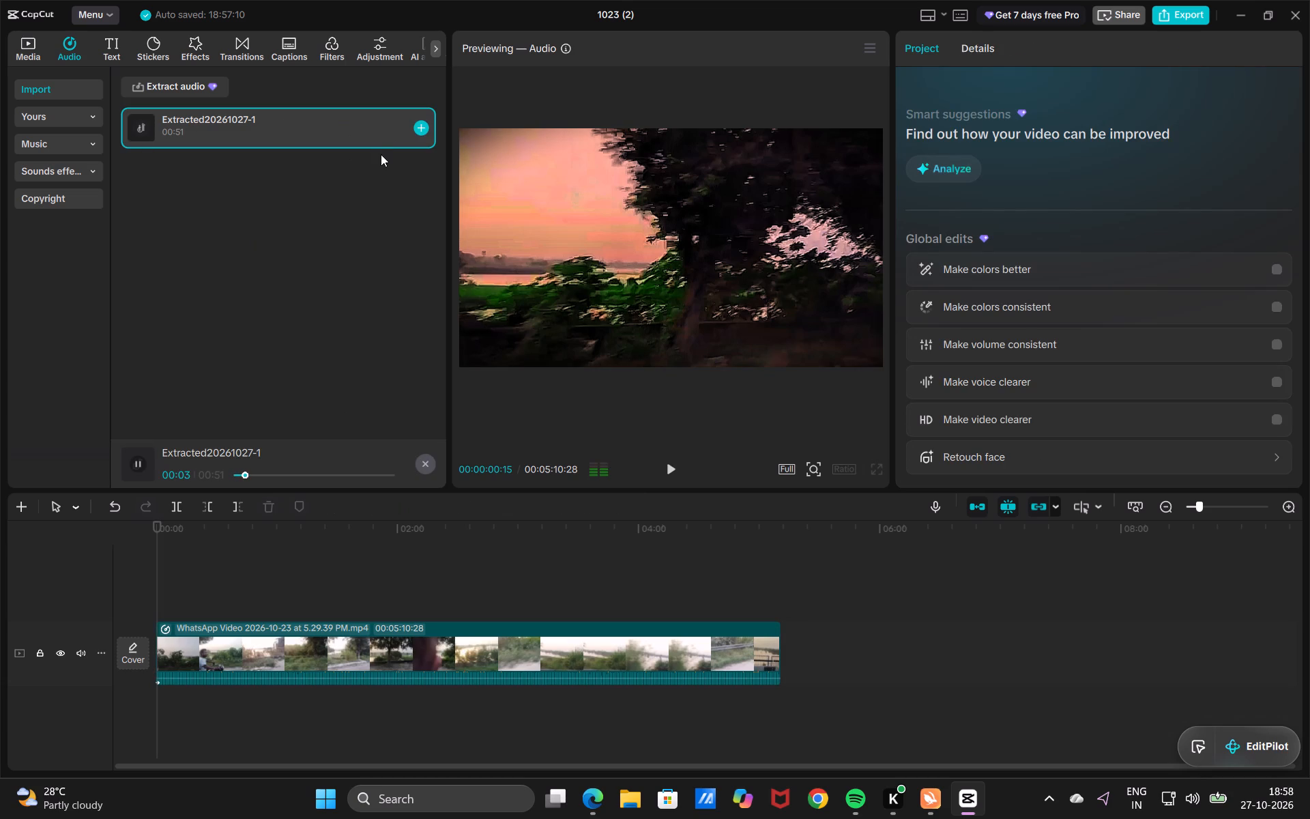
drag(342, 107, 396, 404)
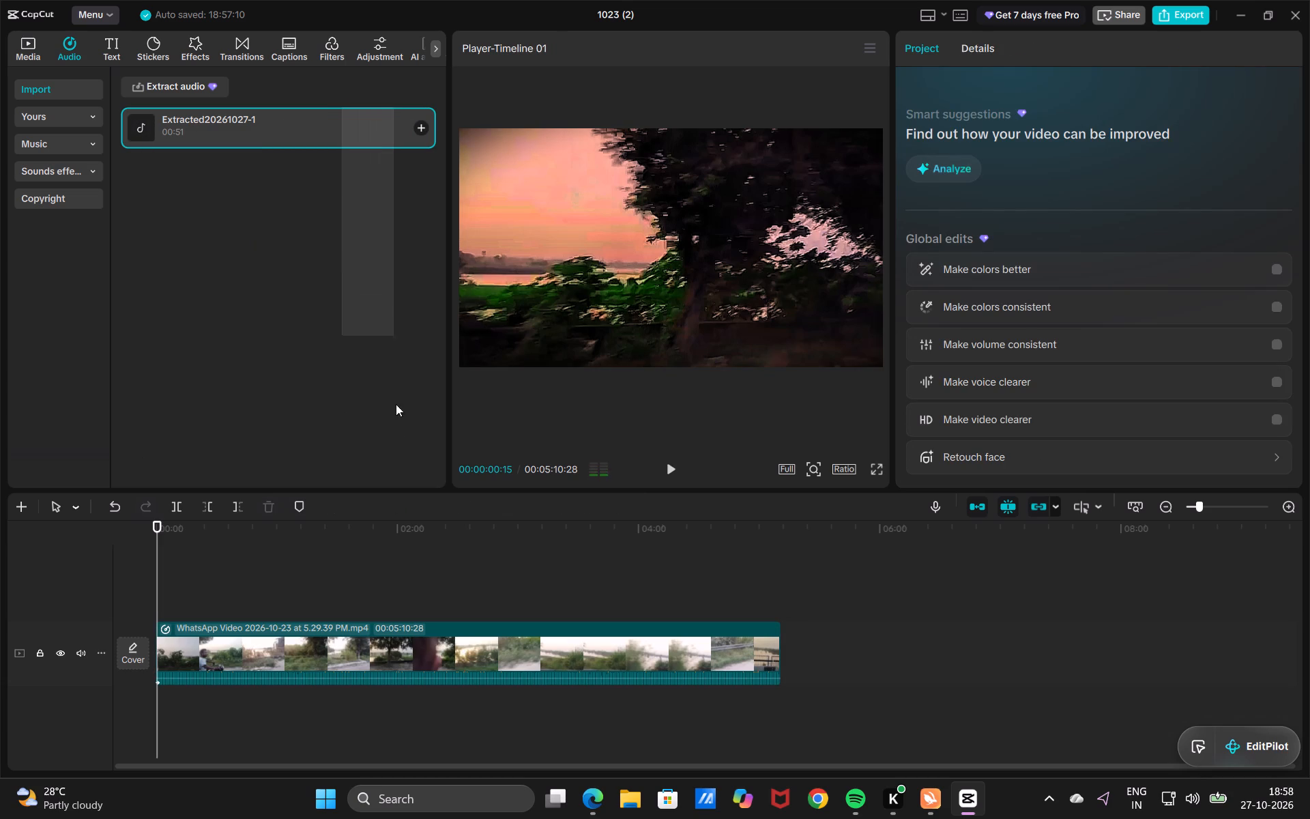
drag(396, 404, 316, 628)
drag(213, 117, 246, 185)
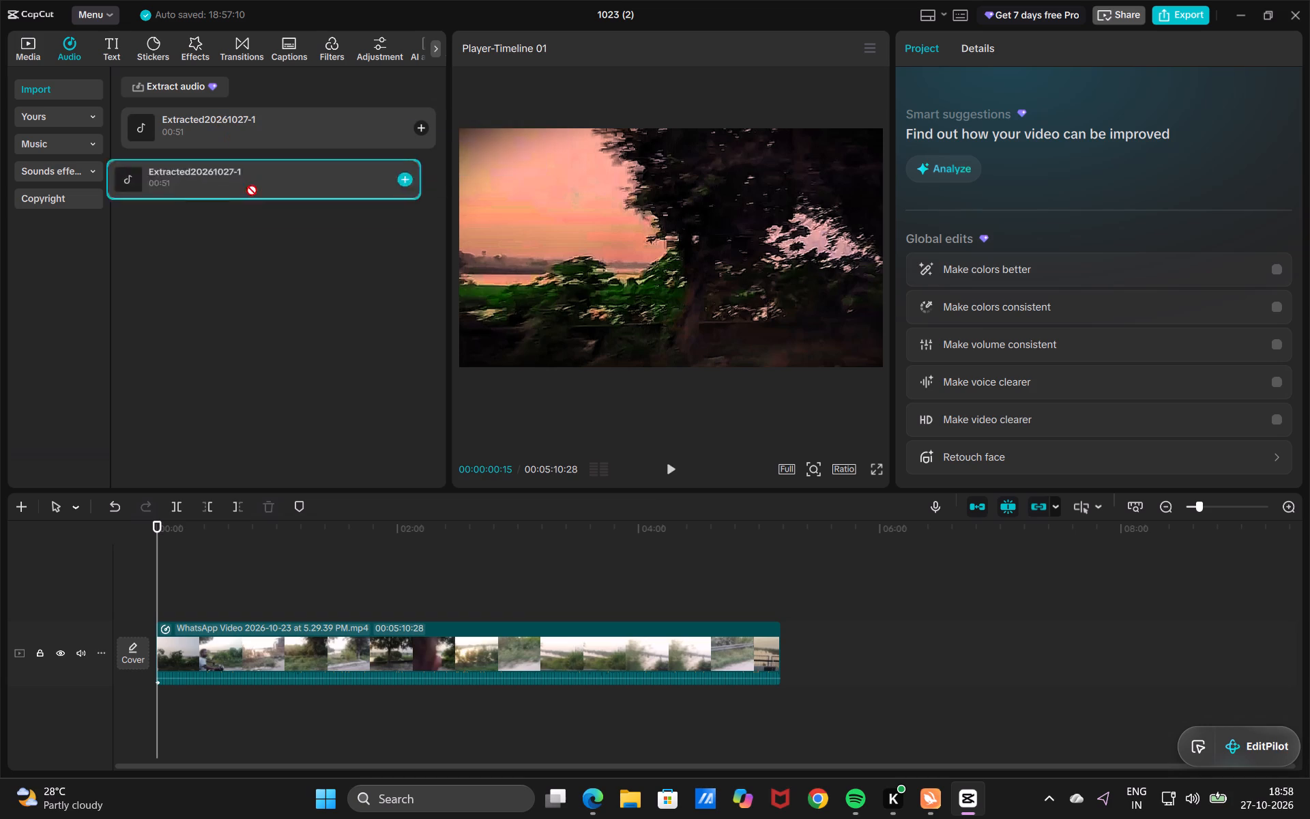
drag(246, 185, 147, 699)
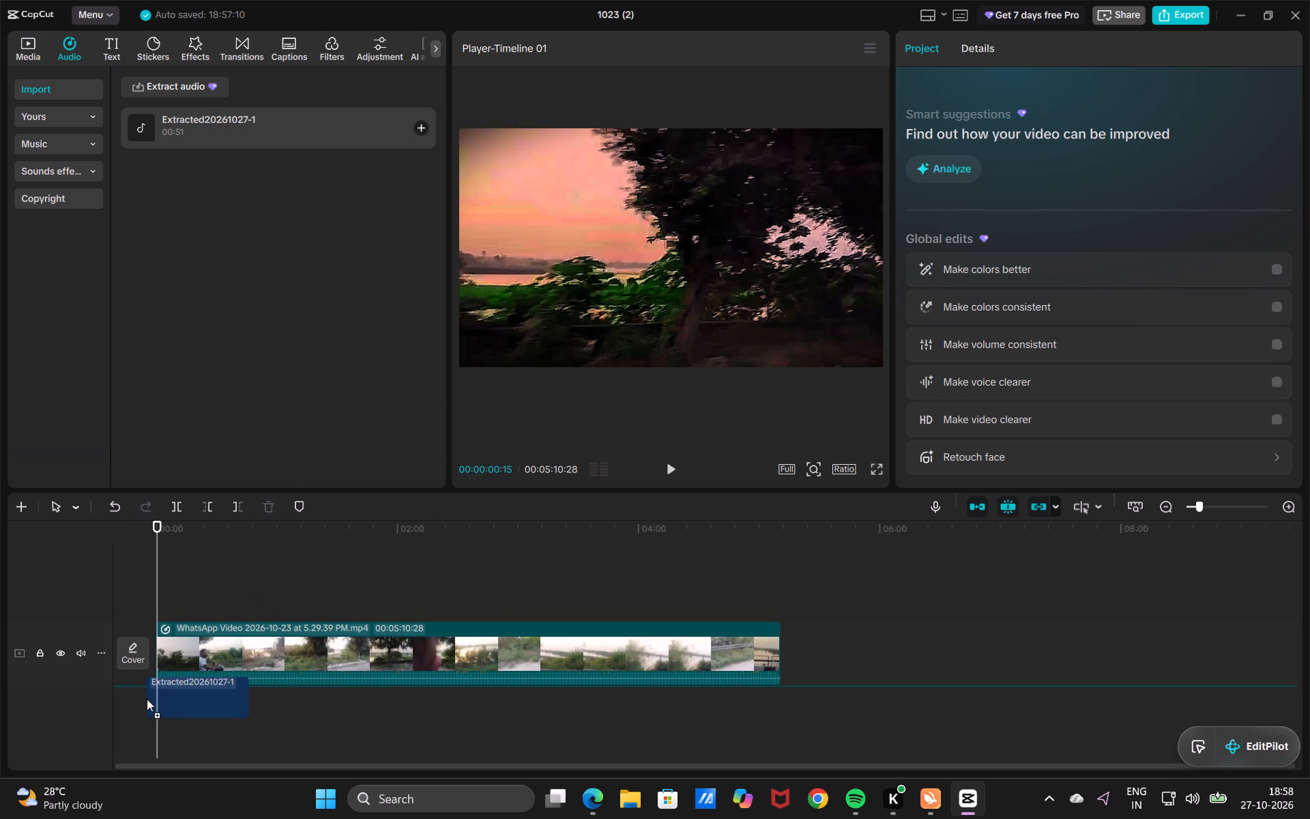
drag(147, 699, 158, 704)
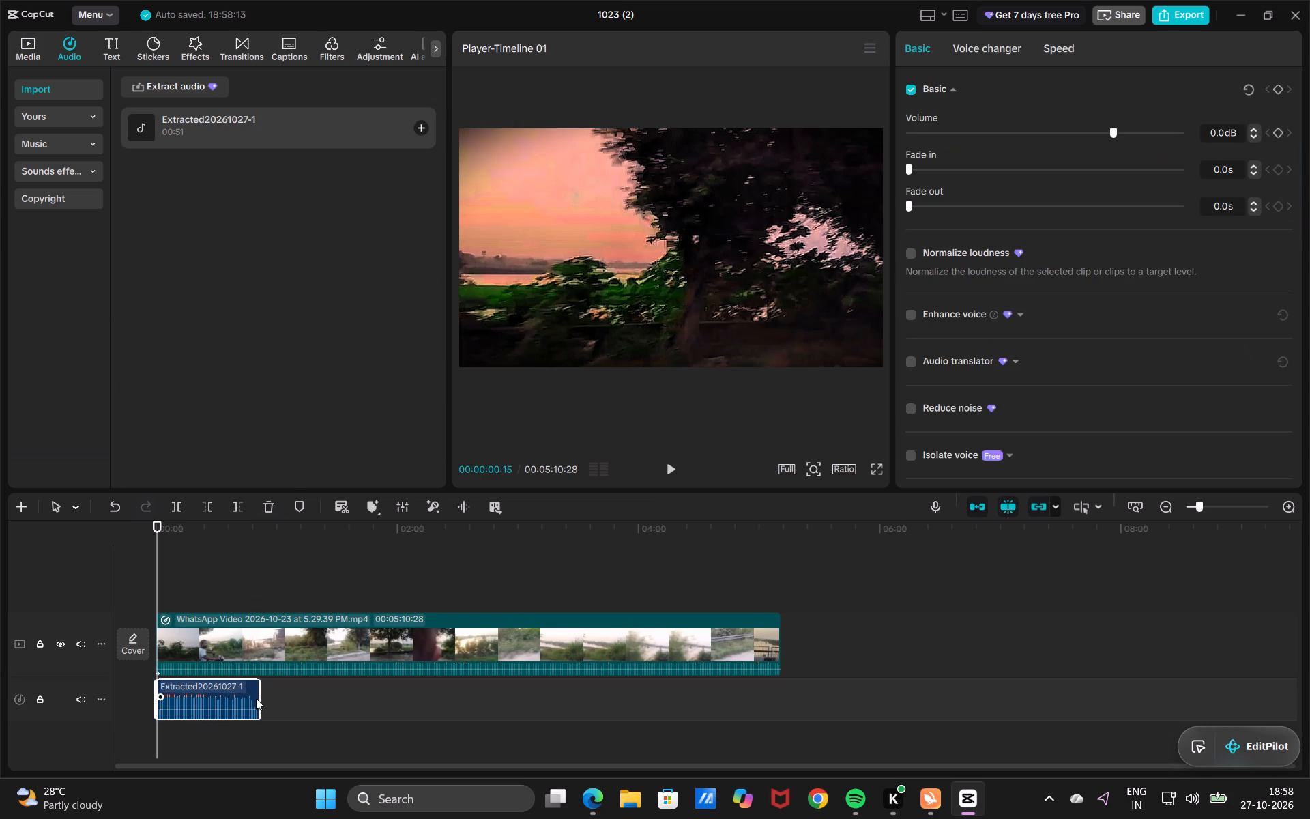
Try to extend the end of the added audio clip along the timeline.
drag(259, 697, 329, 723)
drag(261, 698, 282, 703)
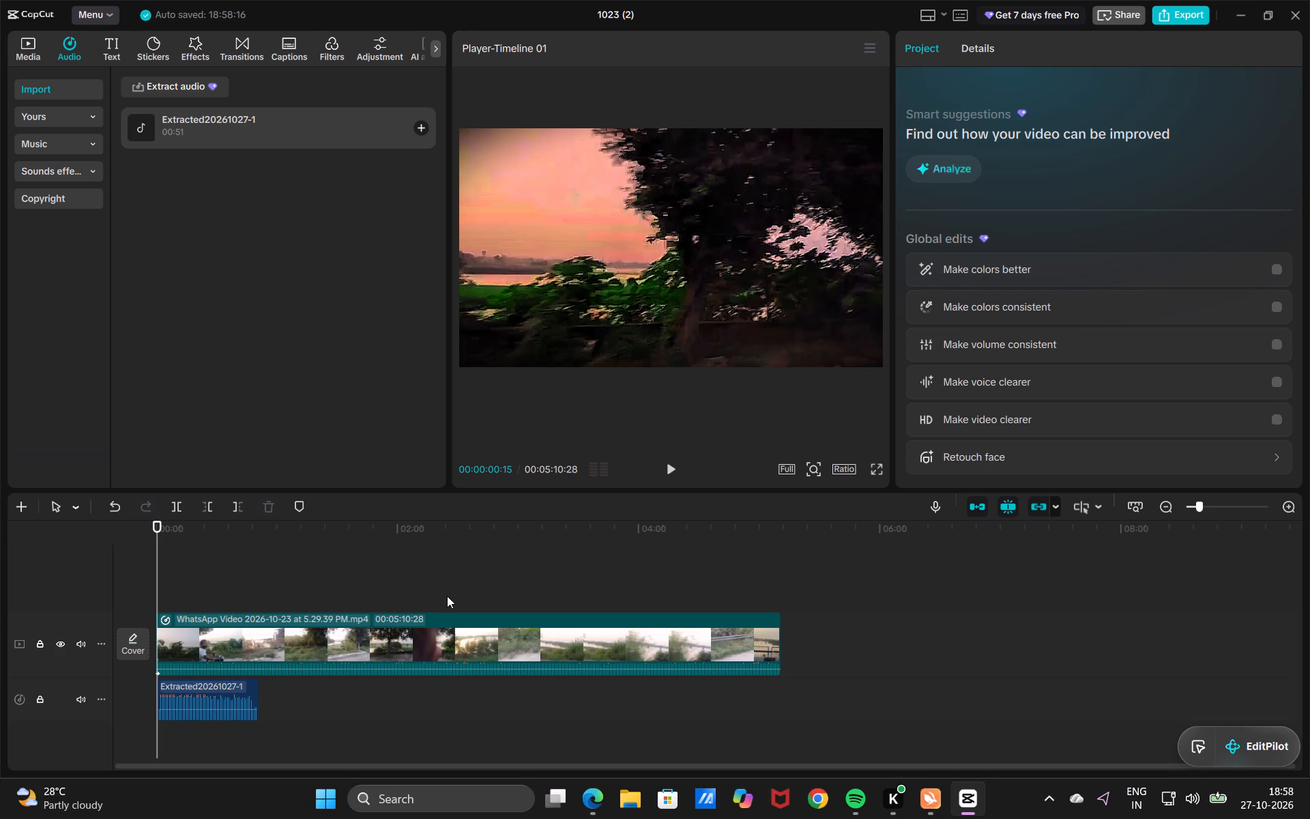
Review the video clip by scrubbing and playing through it from the start to about 4:38.
click(369, 635)
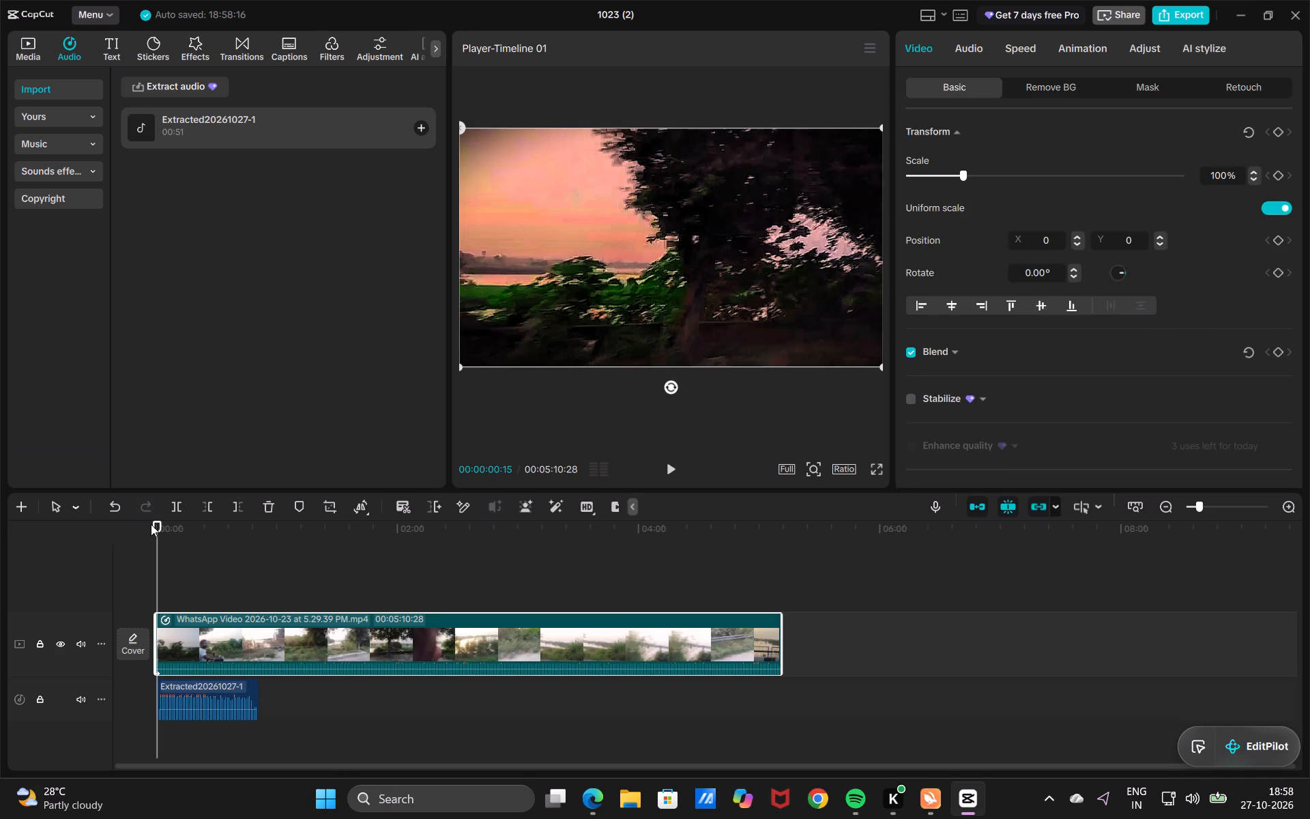
drag(157, 523, 181, 524)
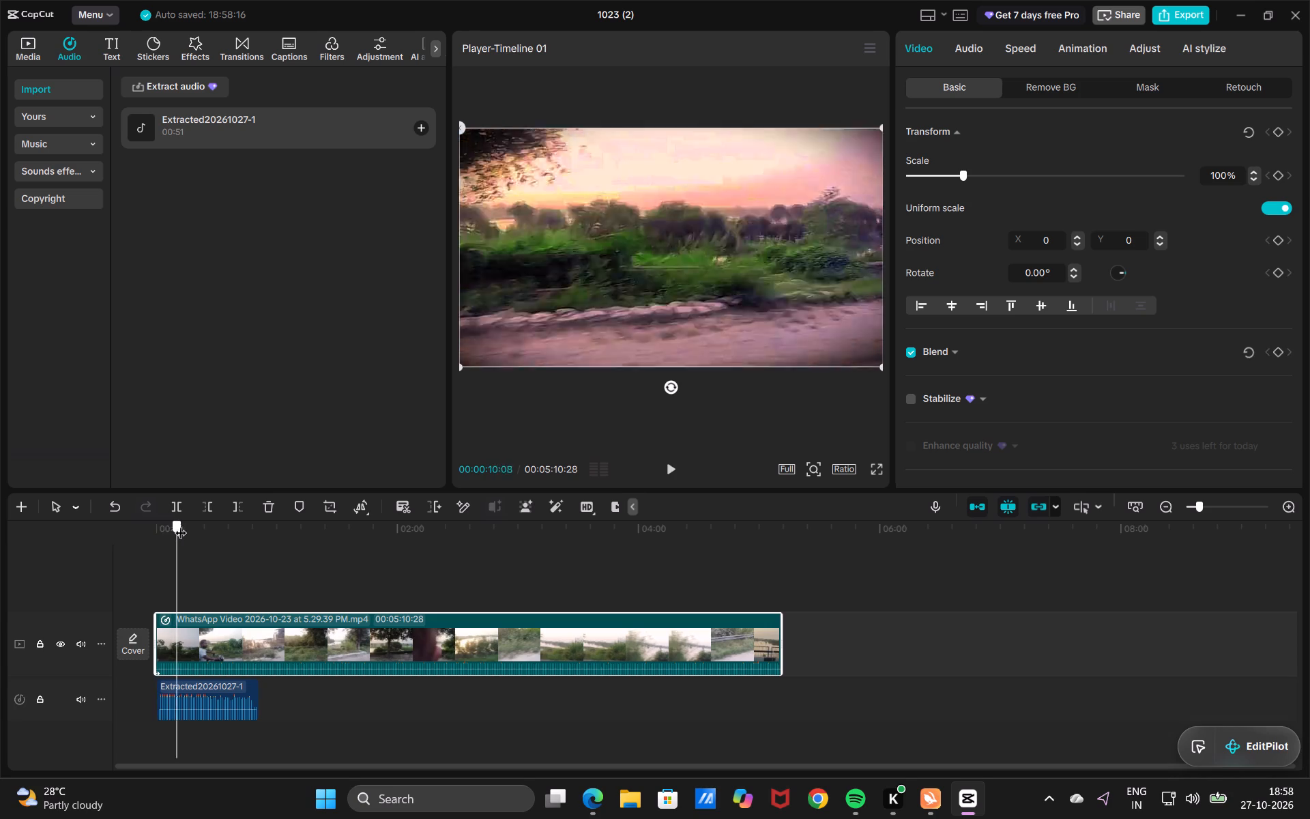
drag(181, 524, 243, 537)
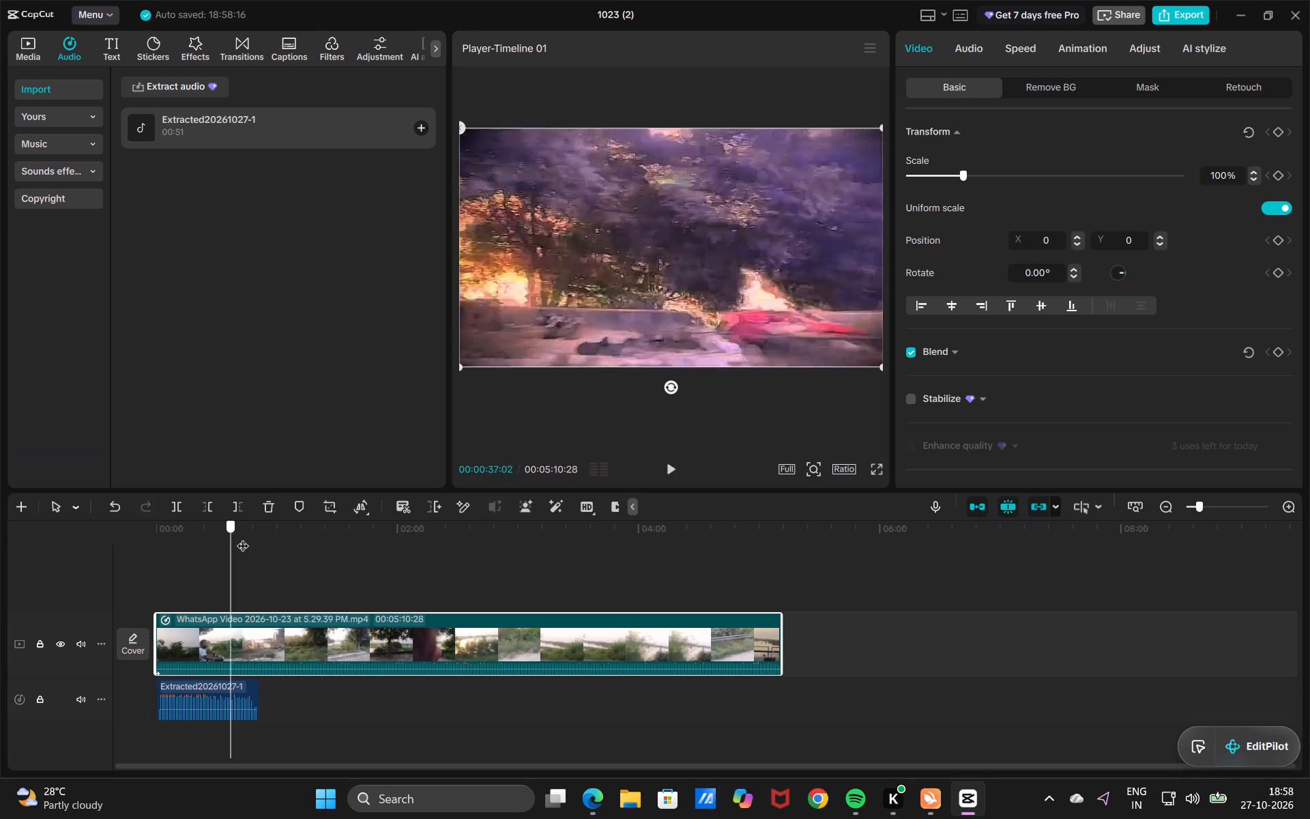
drag(243, 537, 349, 556)
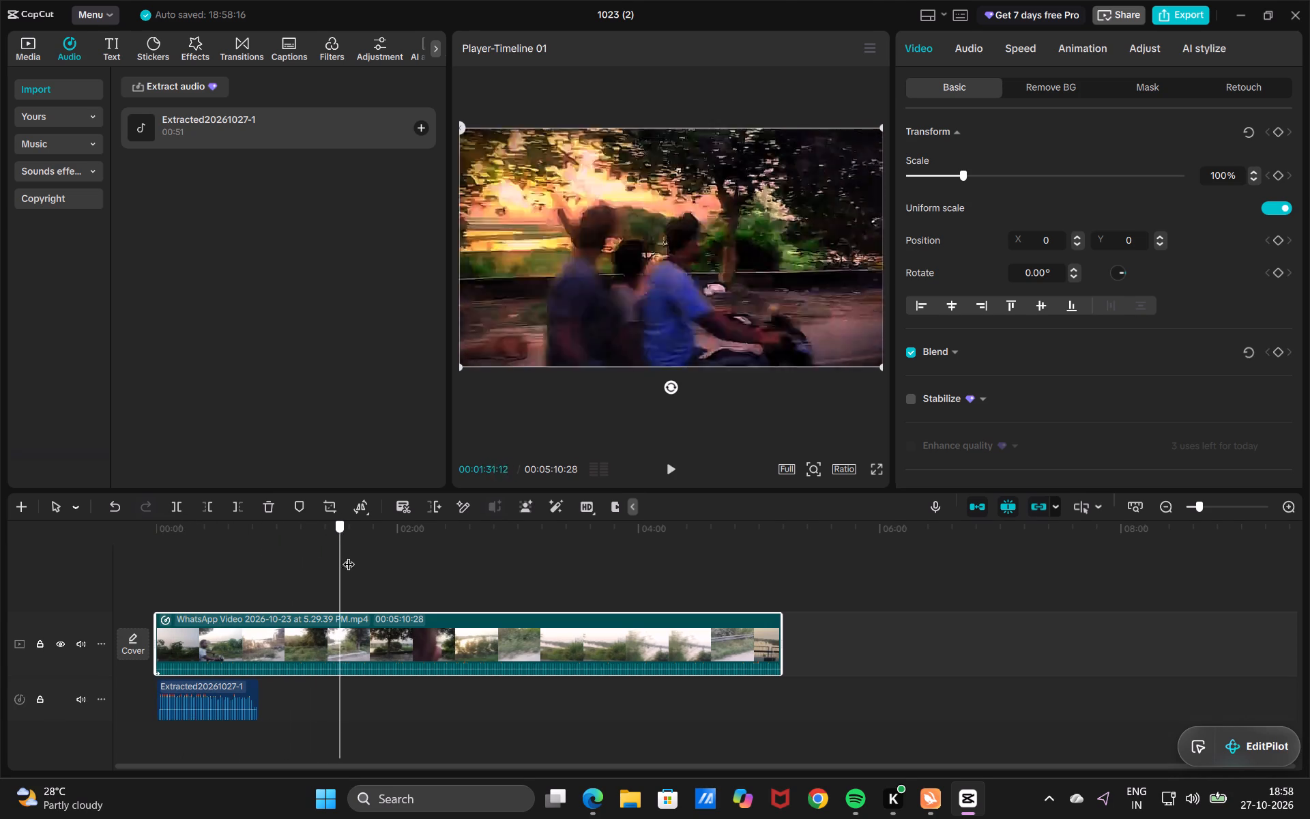
drag(349, 556, 385, 566)
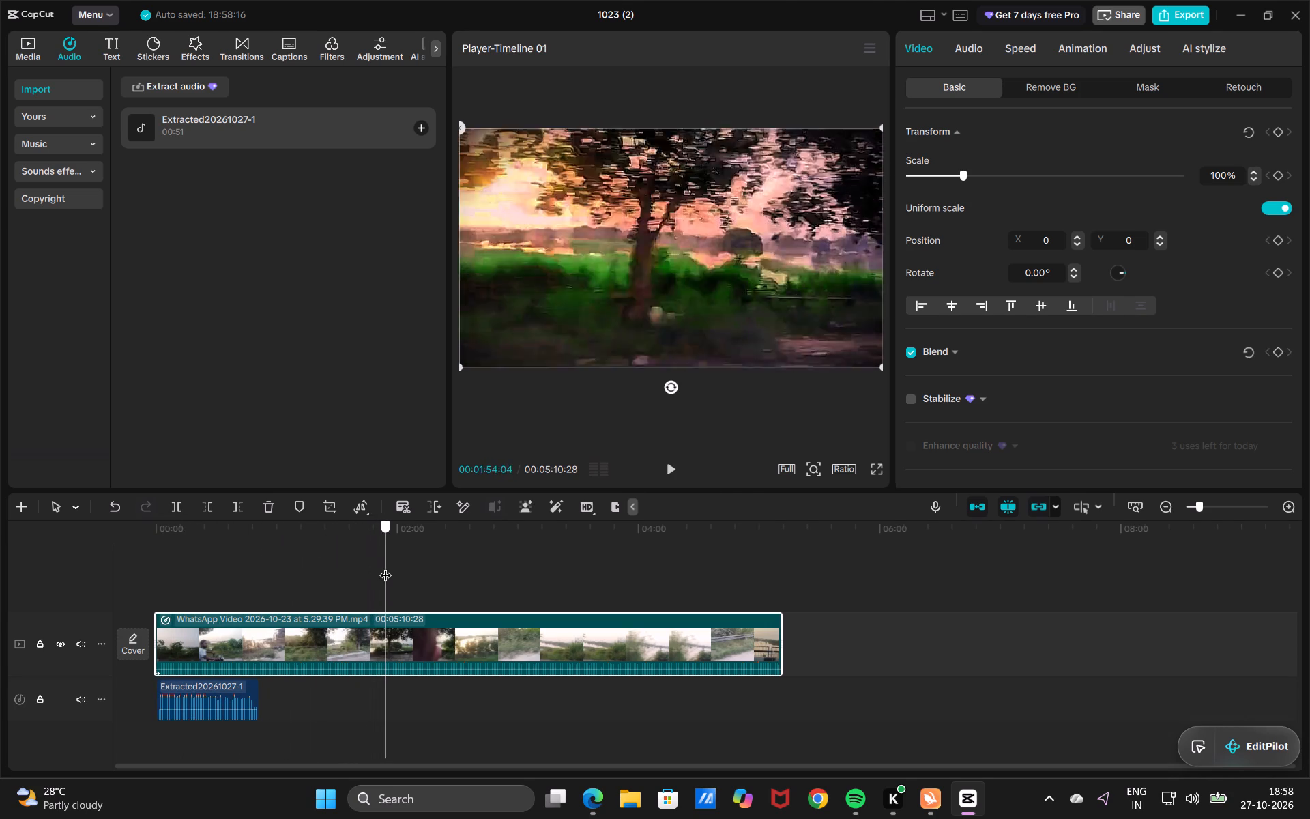
drag(385, 566, 398, 569)
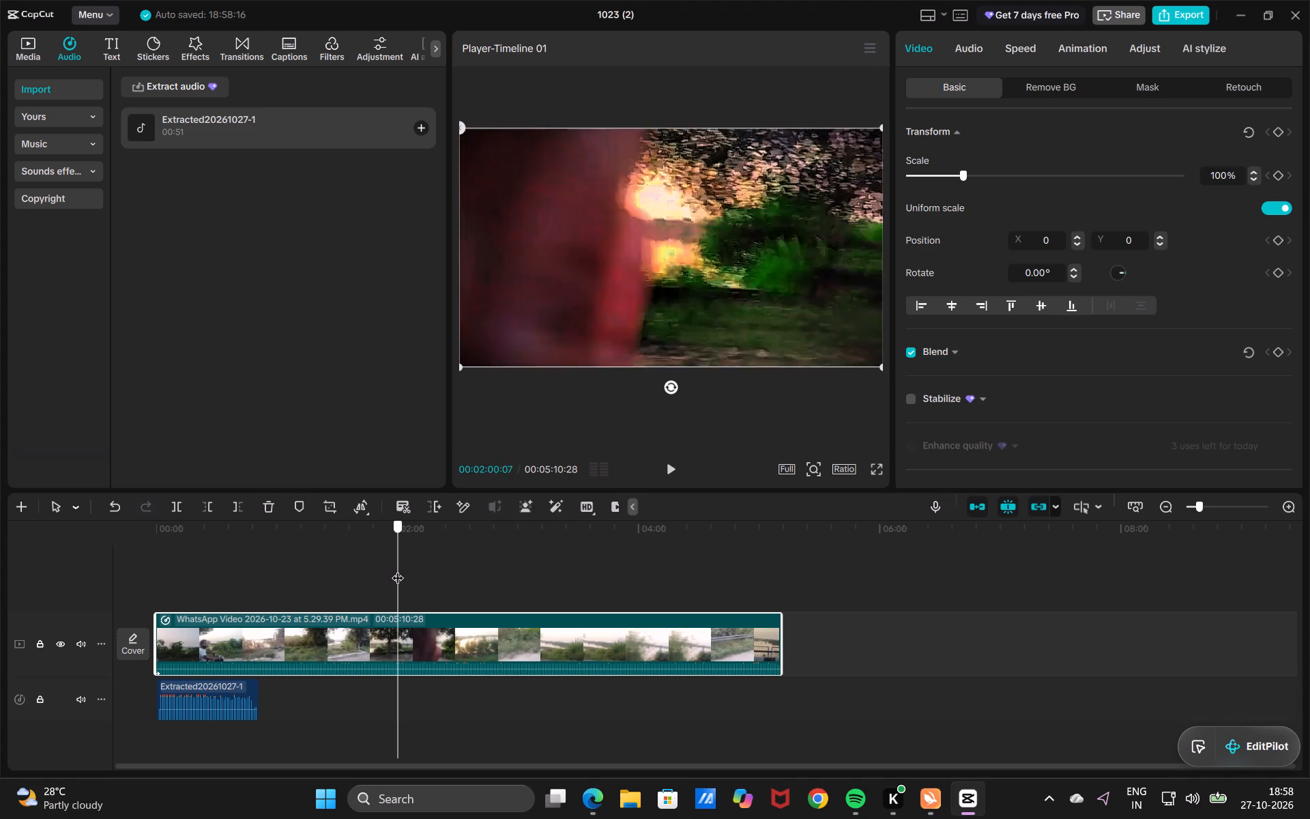
drag(398, 569, 401, 571)
click(674, 477)
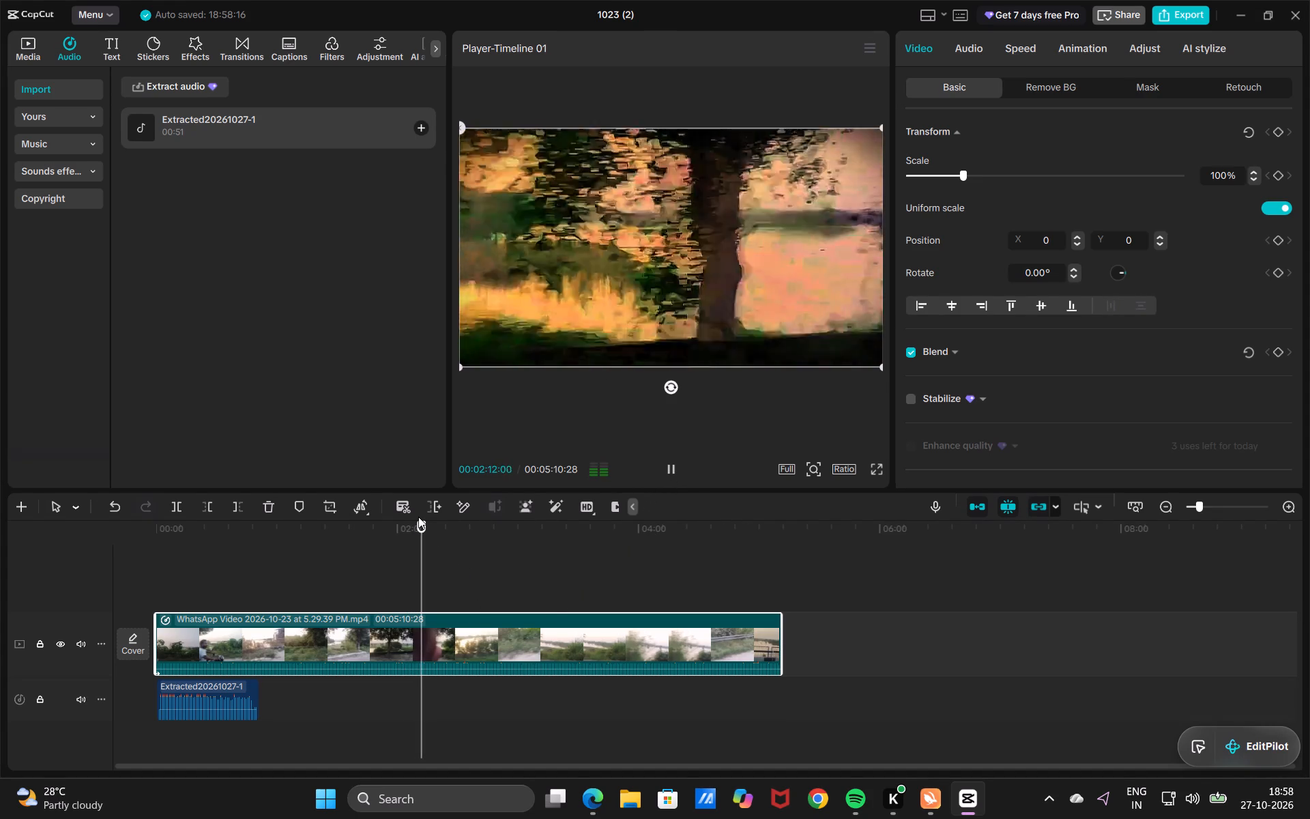
drag(422, 519, 461, 531)
drag(460, 525, 461, 525)
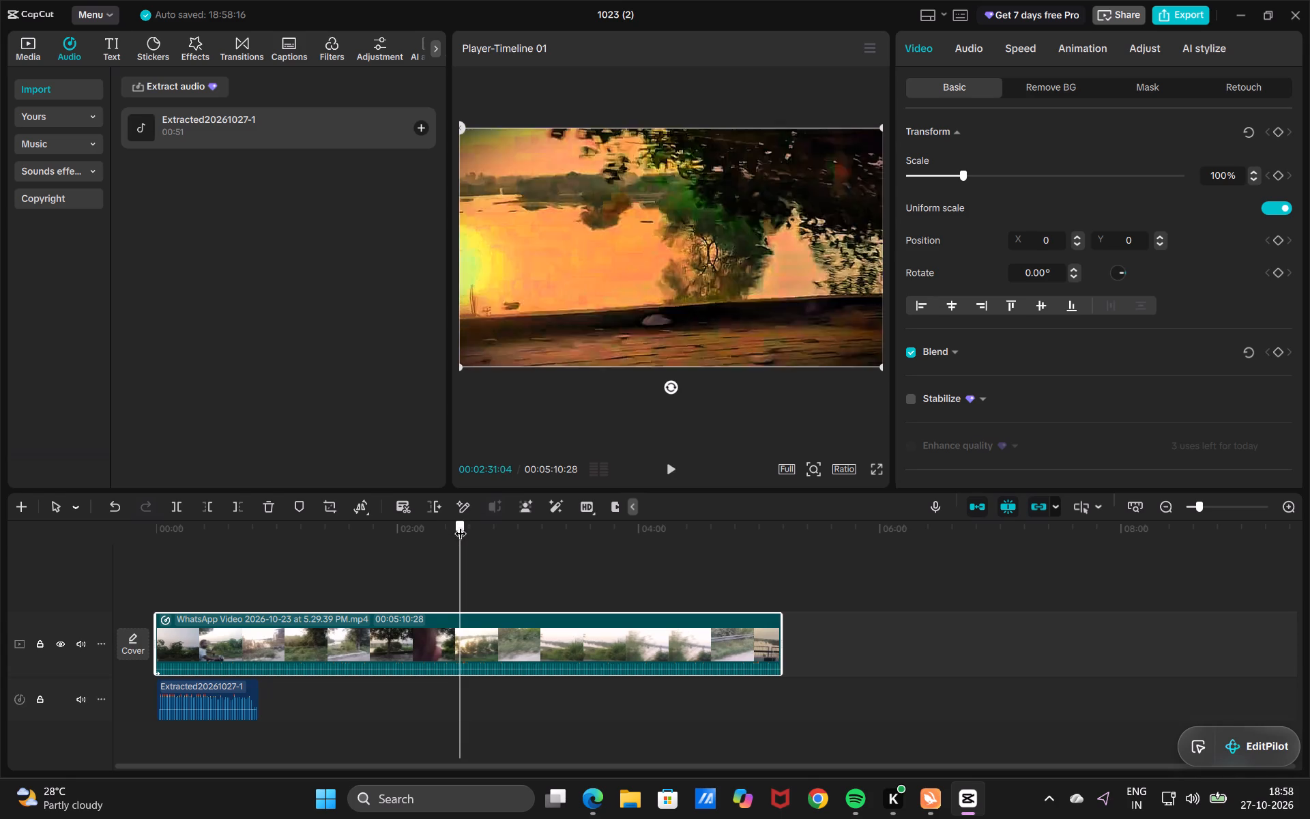
drag(461, 525, 491, 530)
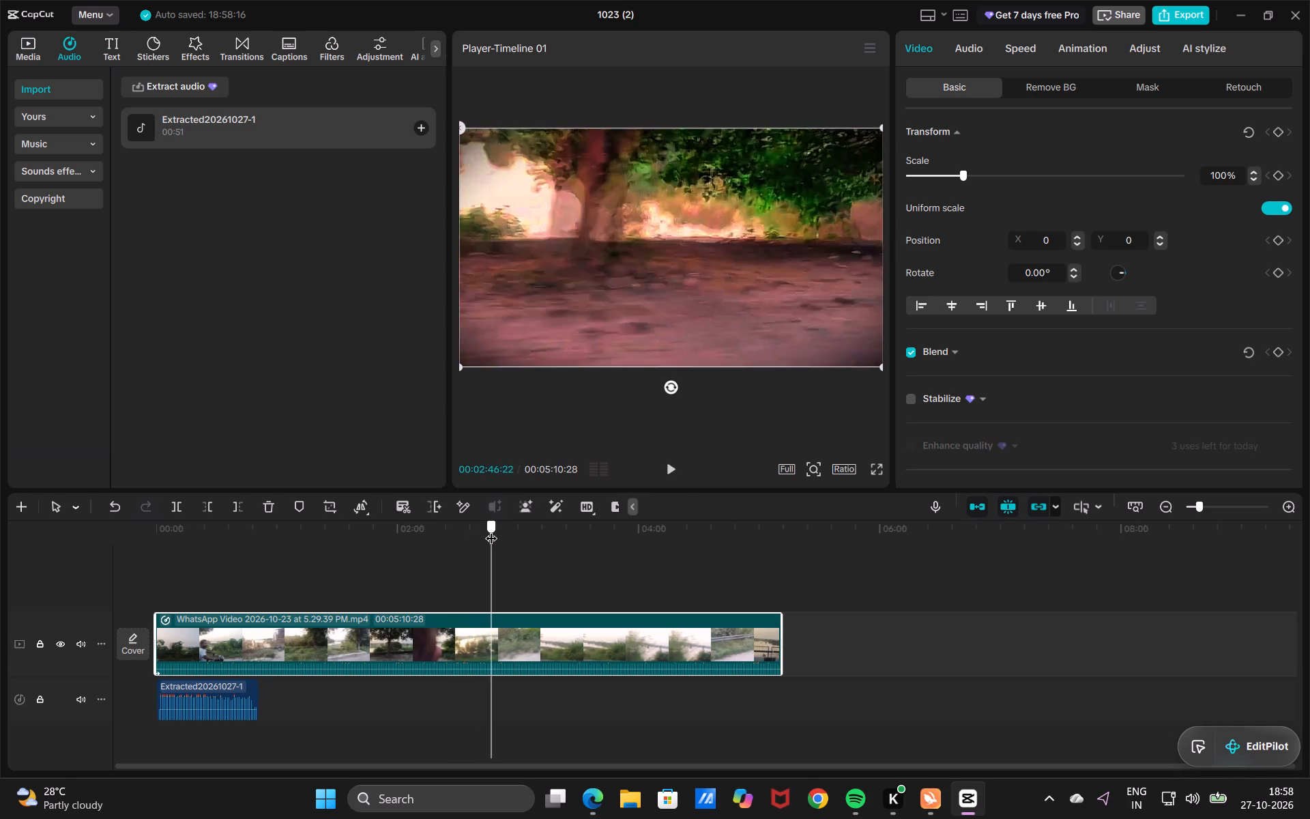
drag(491, 530, 519, 531)
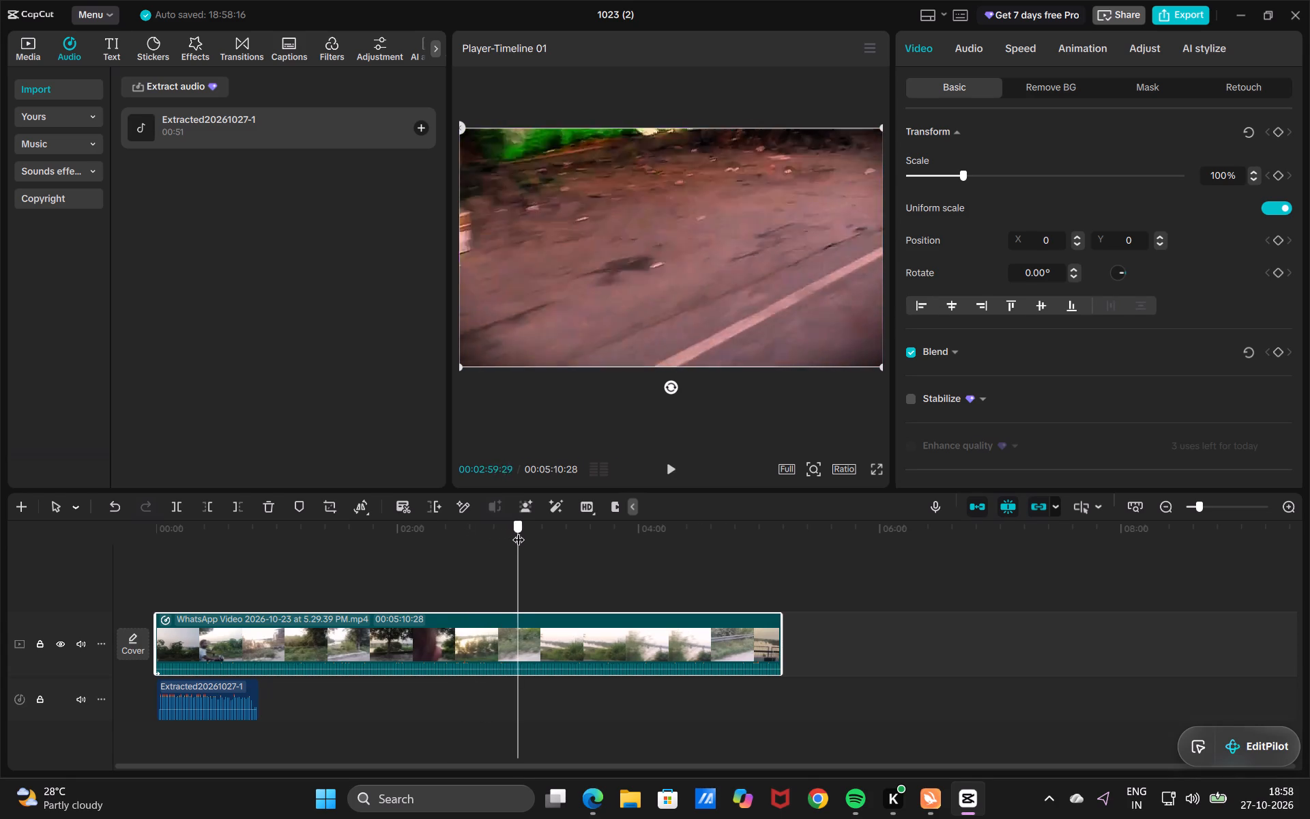
drag(519, 531, 536, 534)
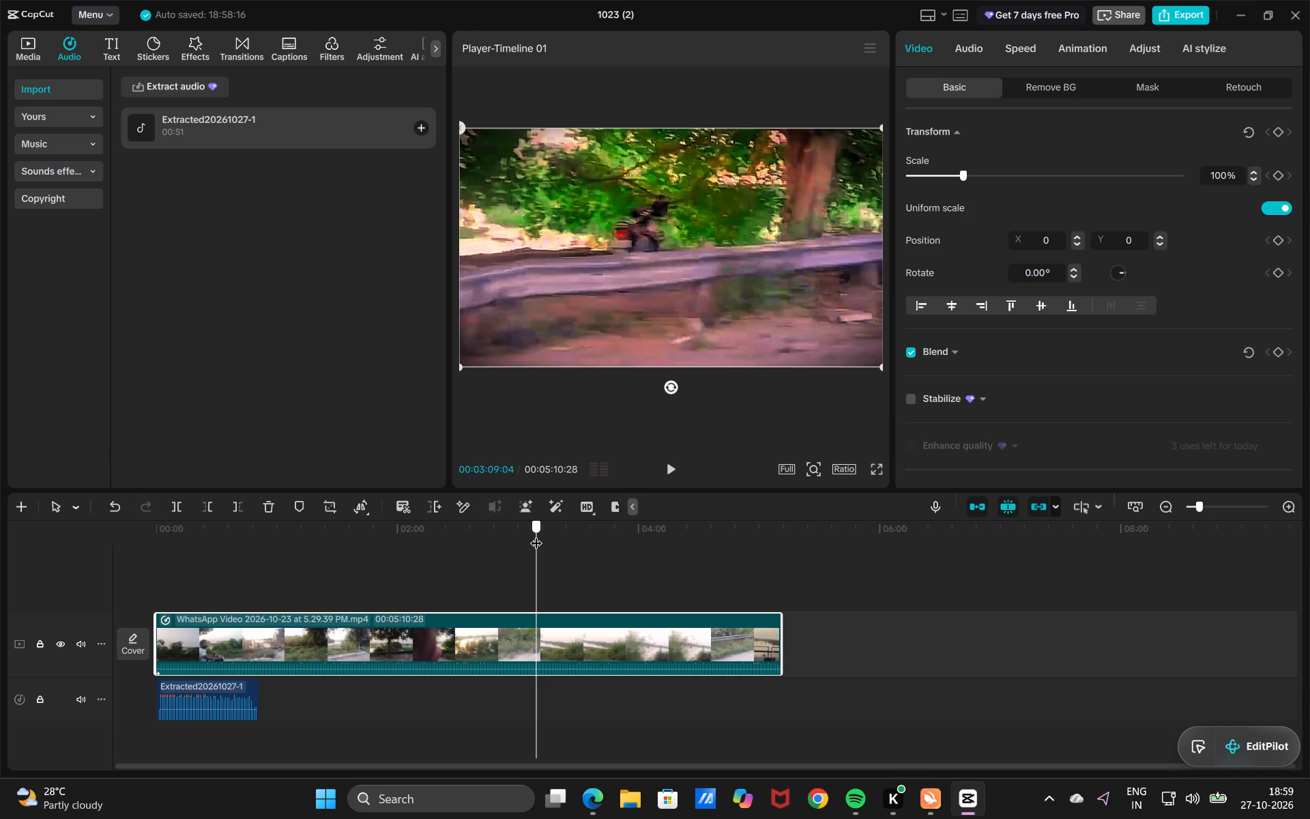
drag(536, 534, 602, 545)
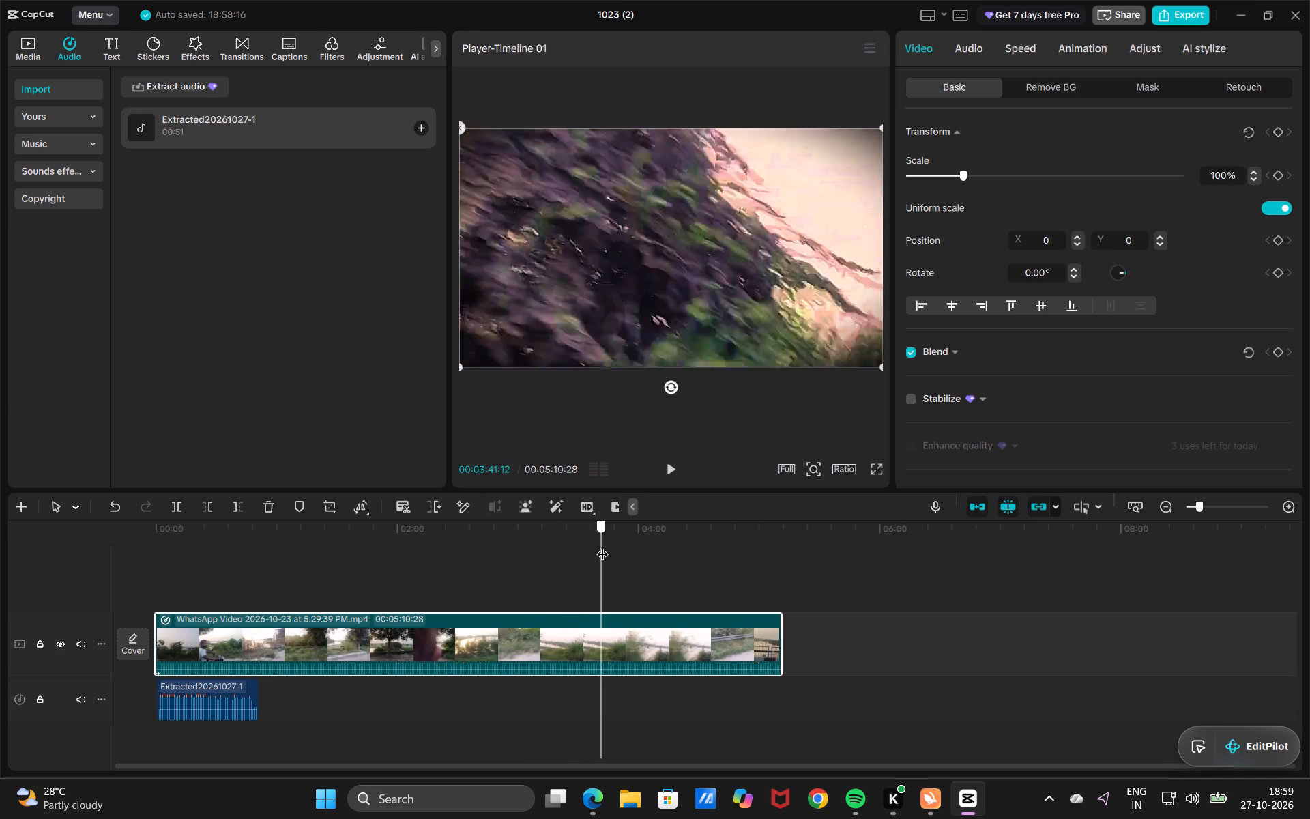
drag(602, 545, 665, 560)
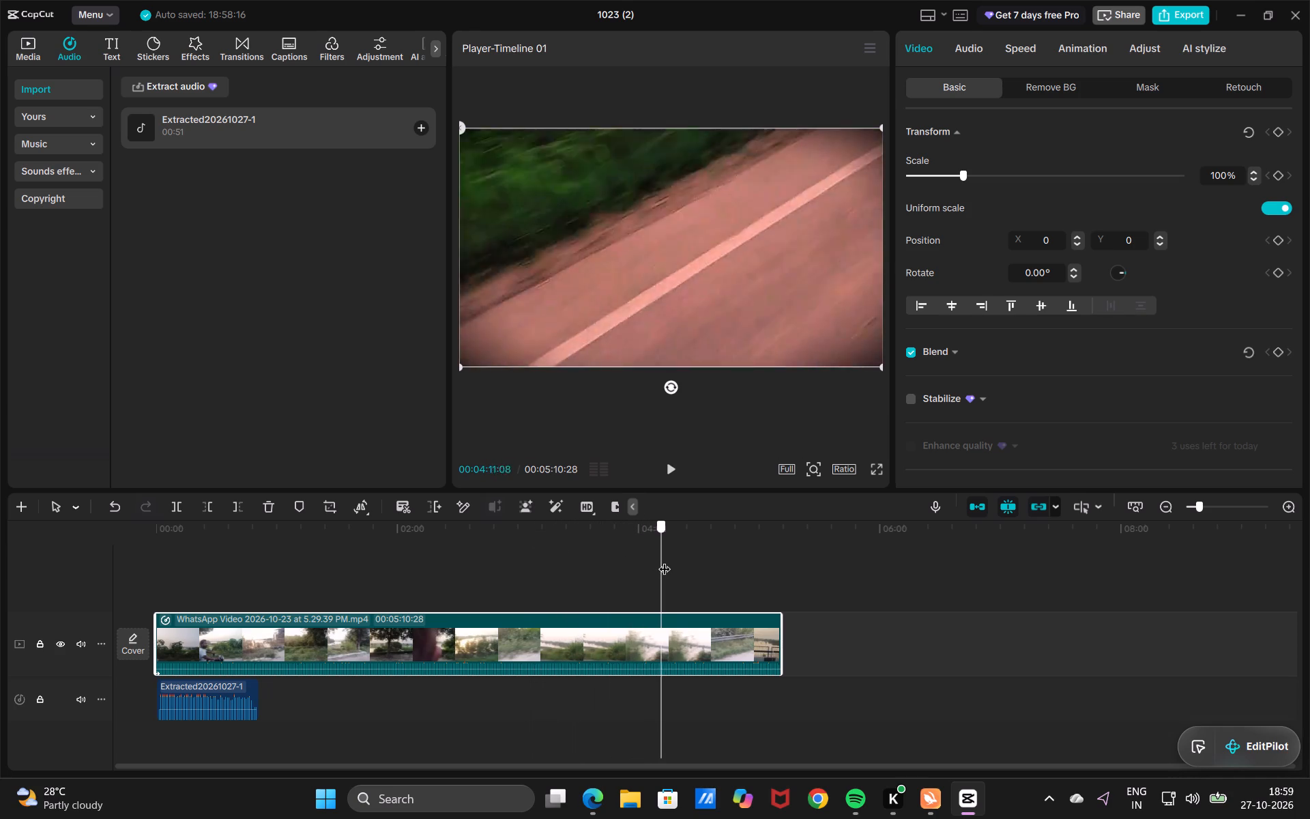
drag(665, 560, 654, 560)
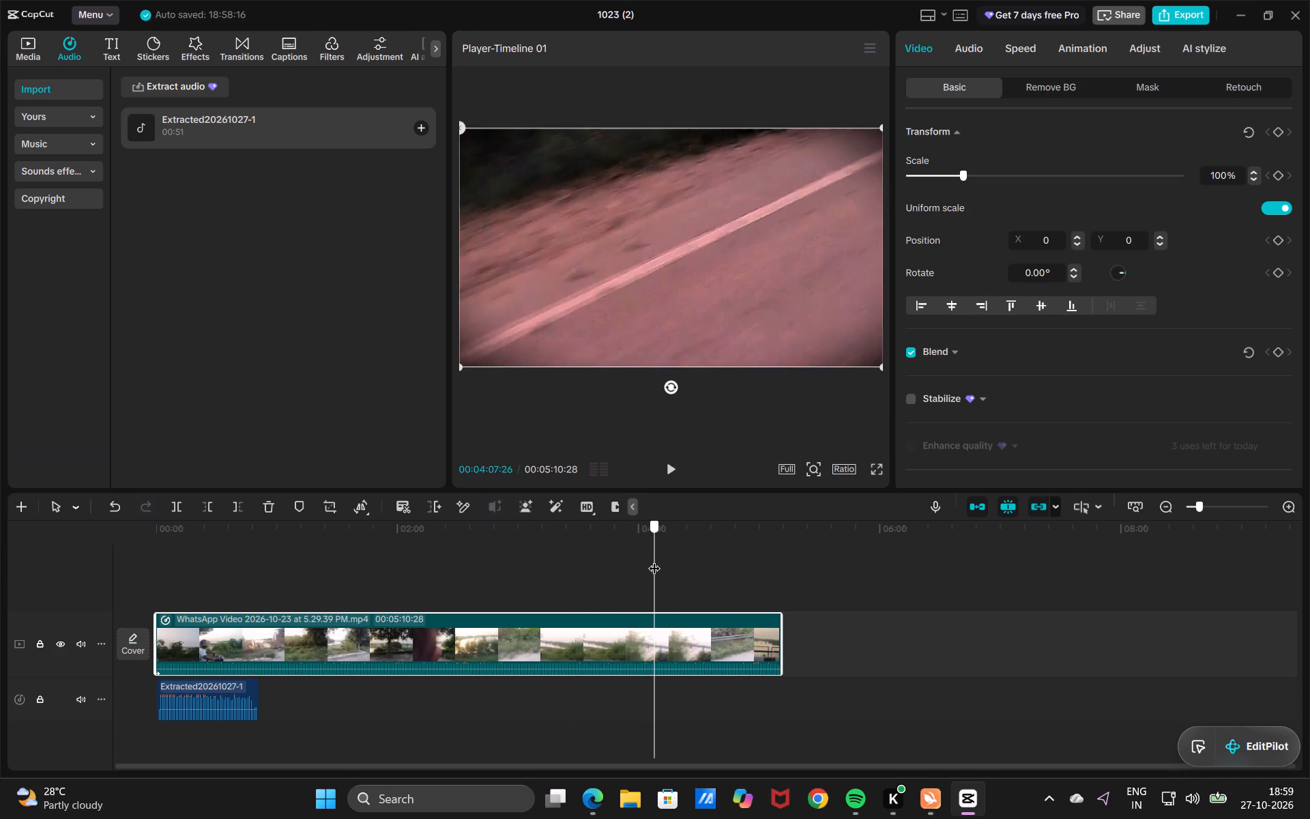
drag(654, 560, 713, 572)
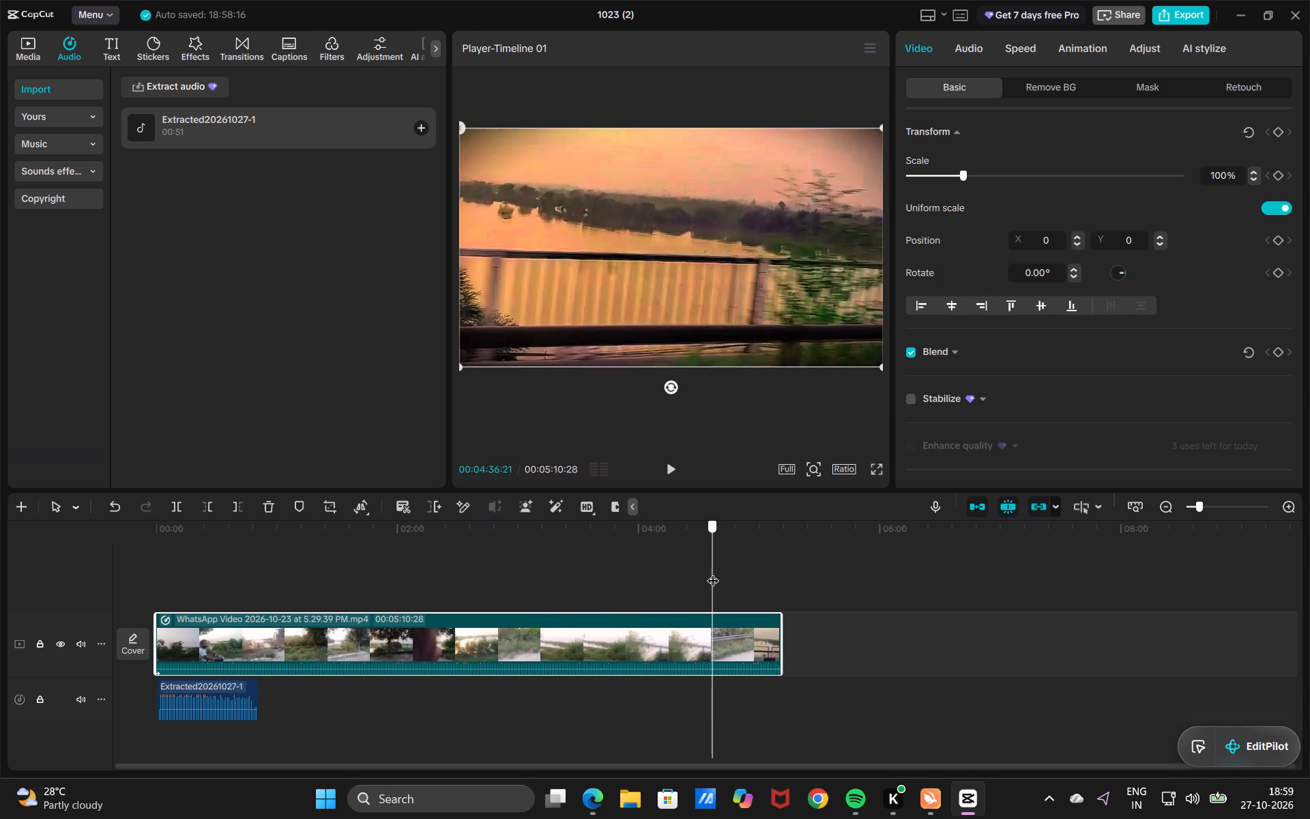
drag(713, 572, 715, 575)
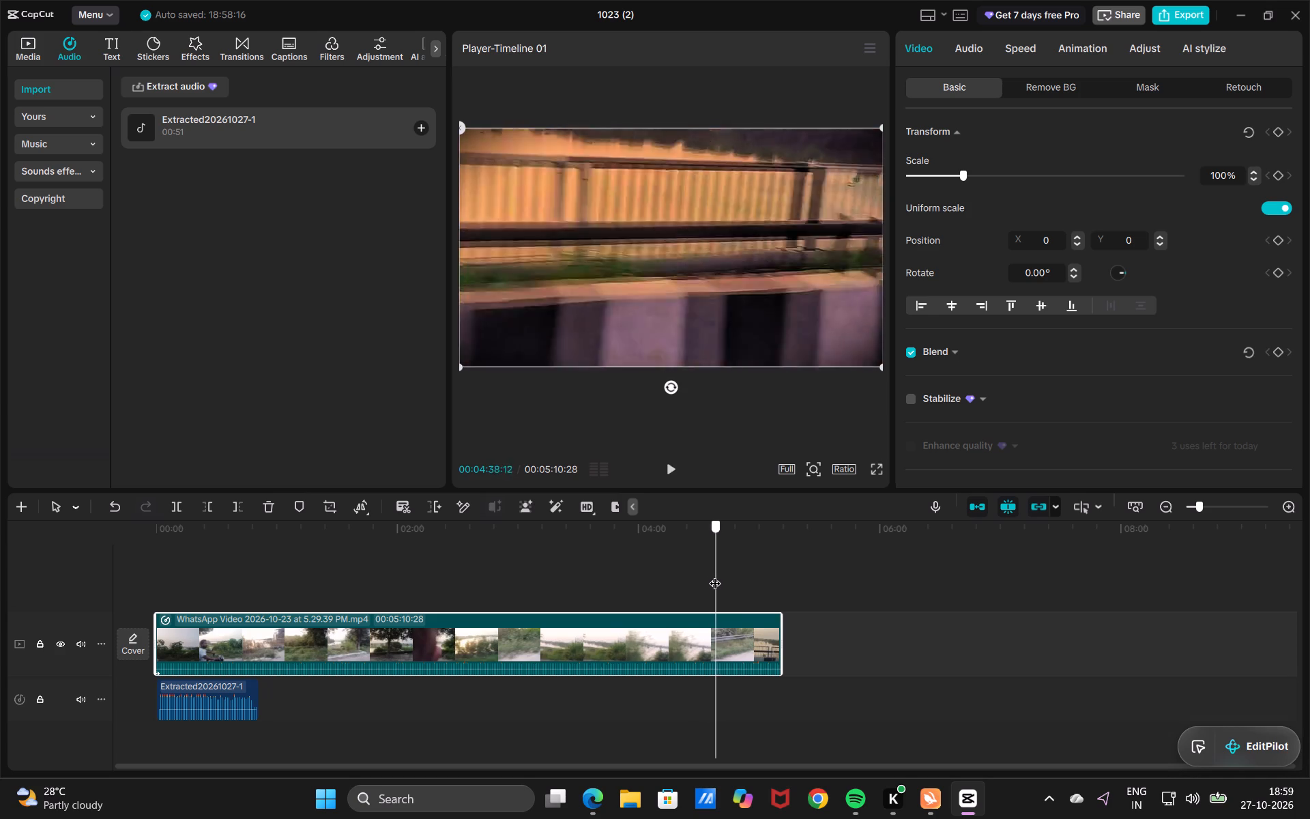
Split the video clip at 00:04:21:23.
drag(715, 575, 682, 565)
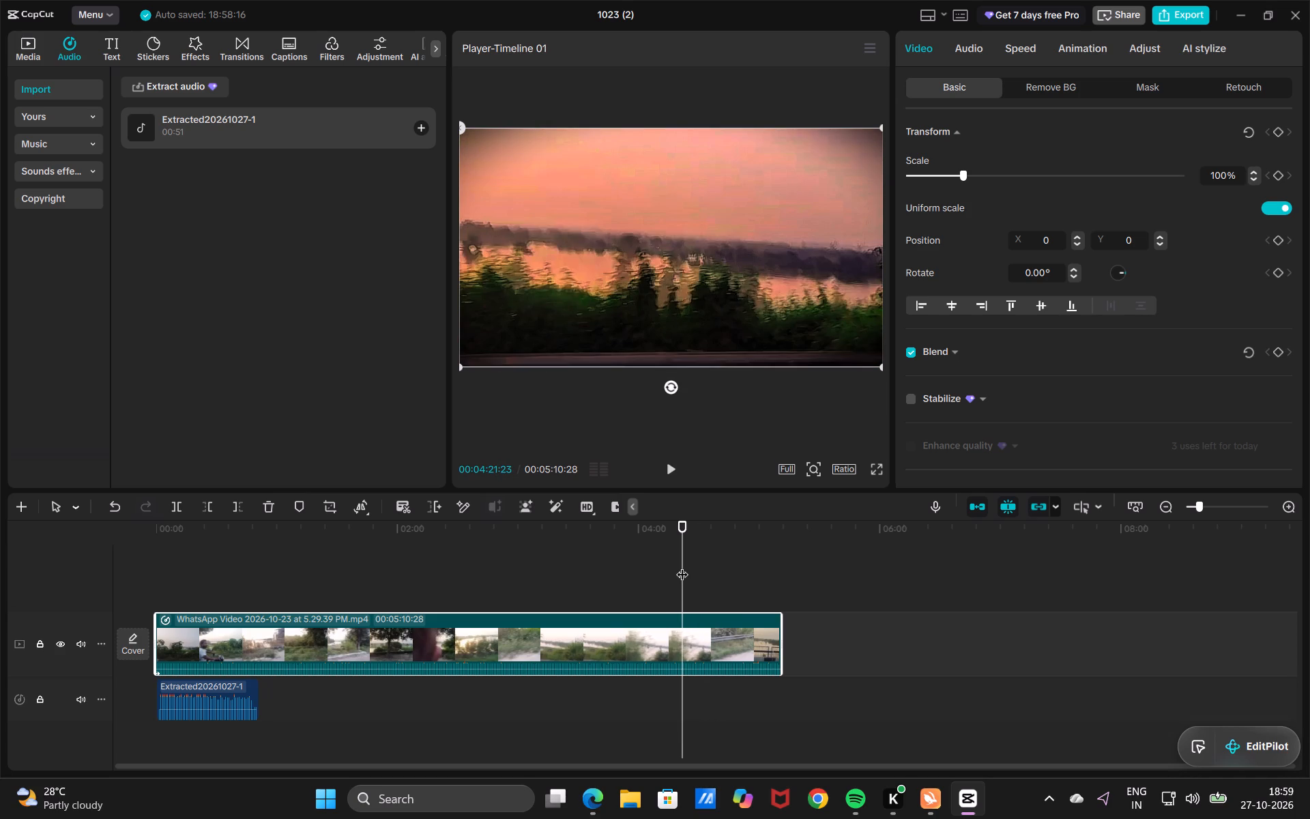
click(172, 498)
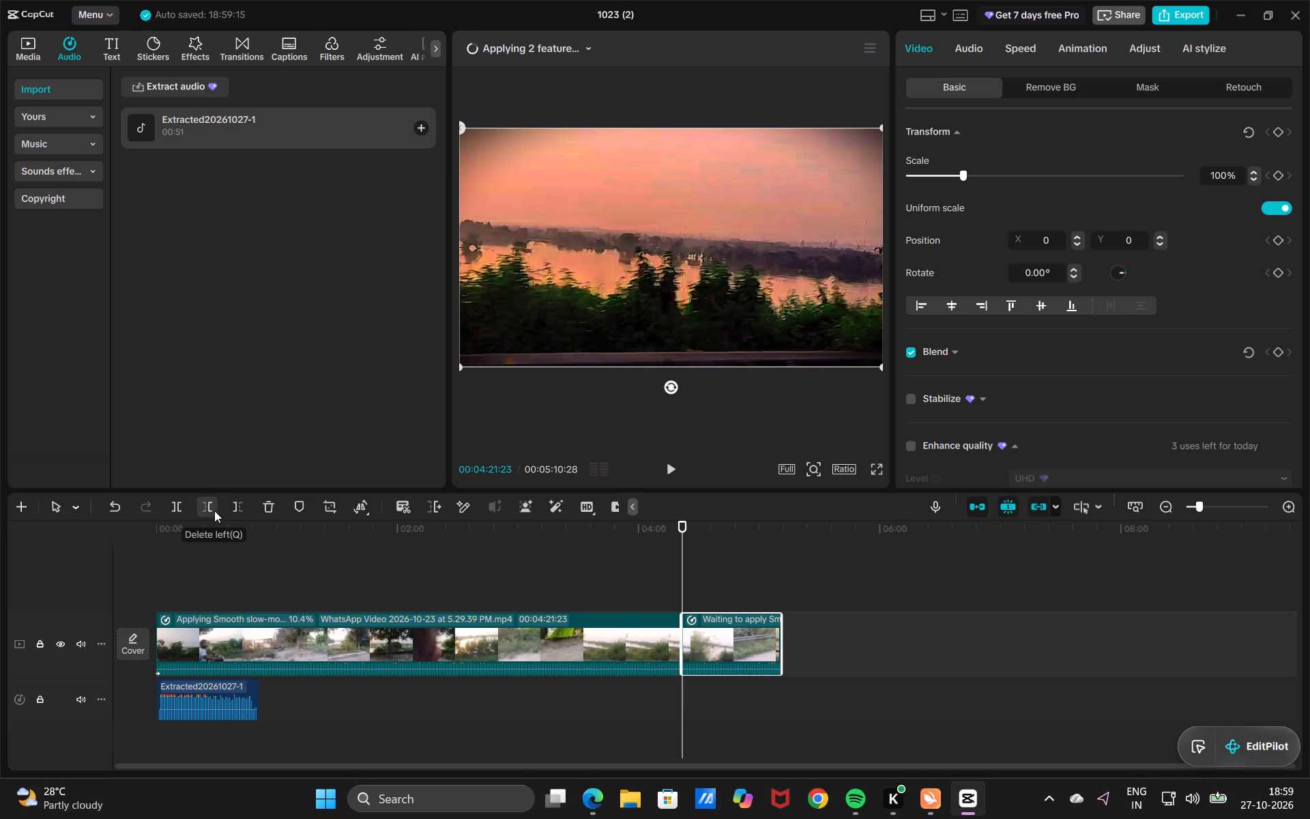
Delete the long first segment of the split video, keeping only the end segment.
click(214, 511)
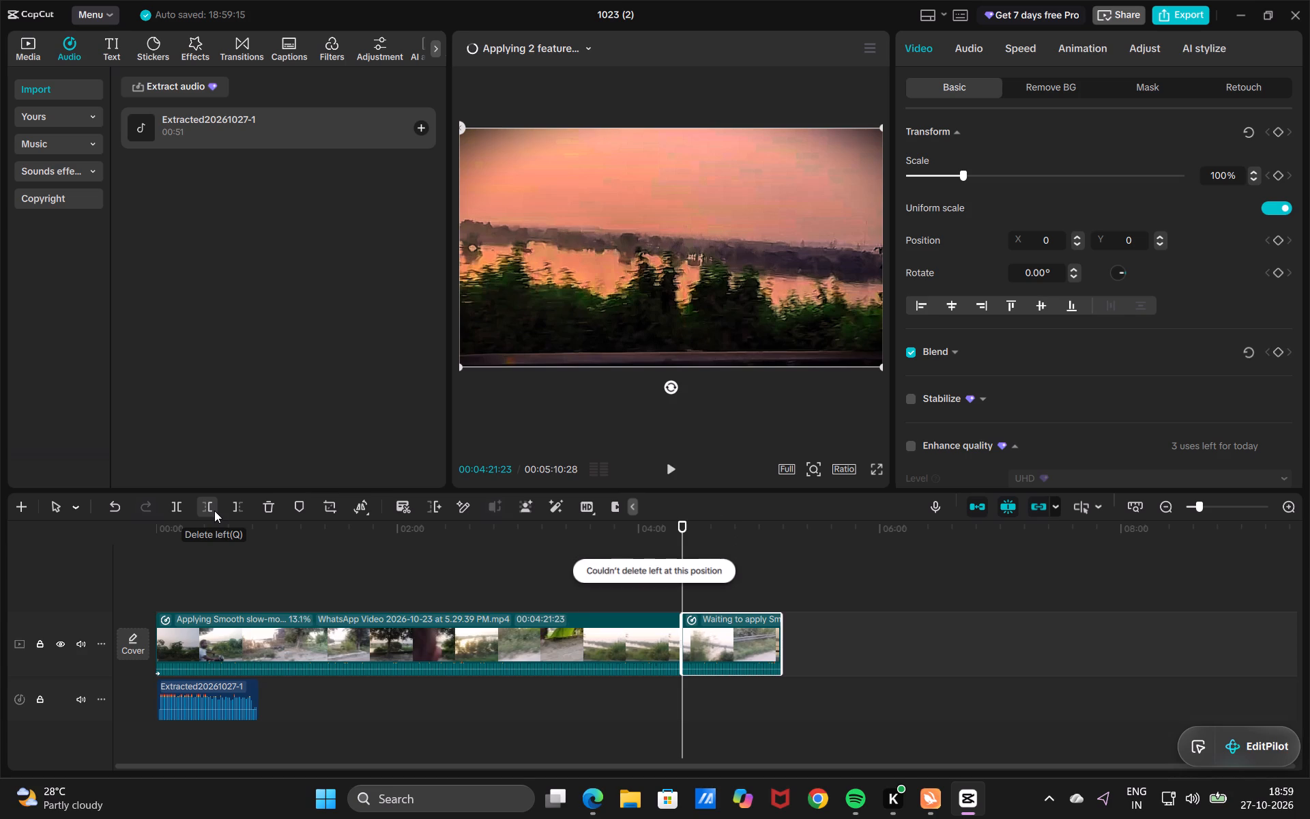
click(504, 648)
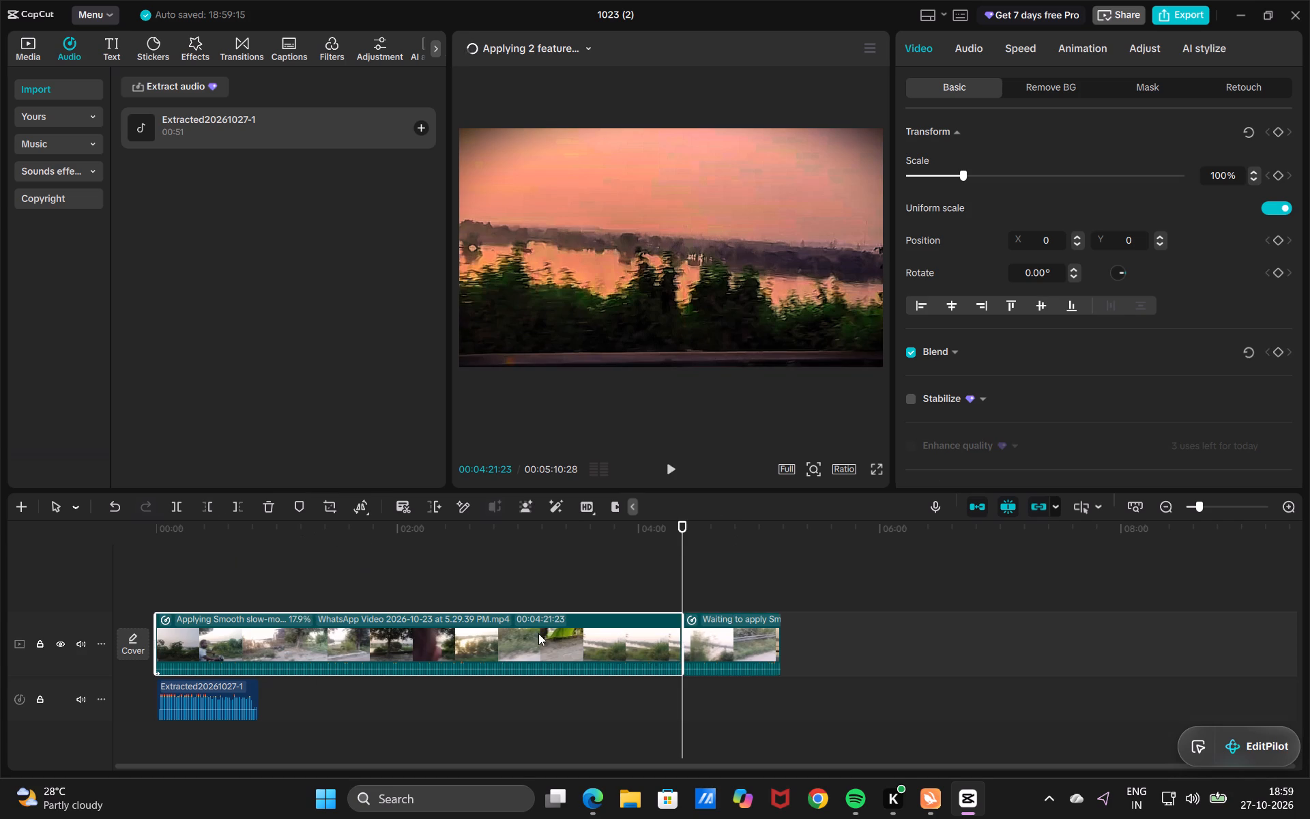
click(682, 633)
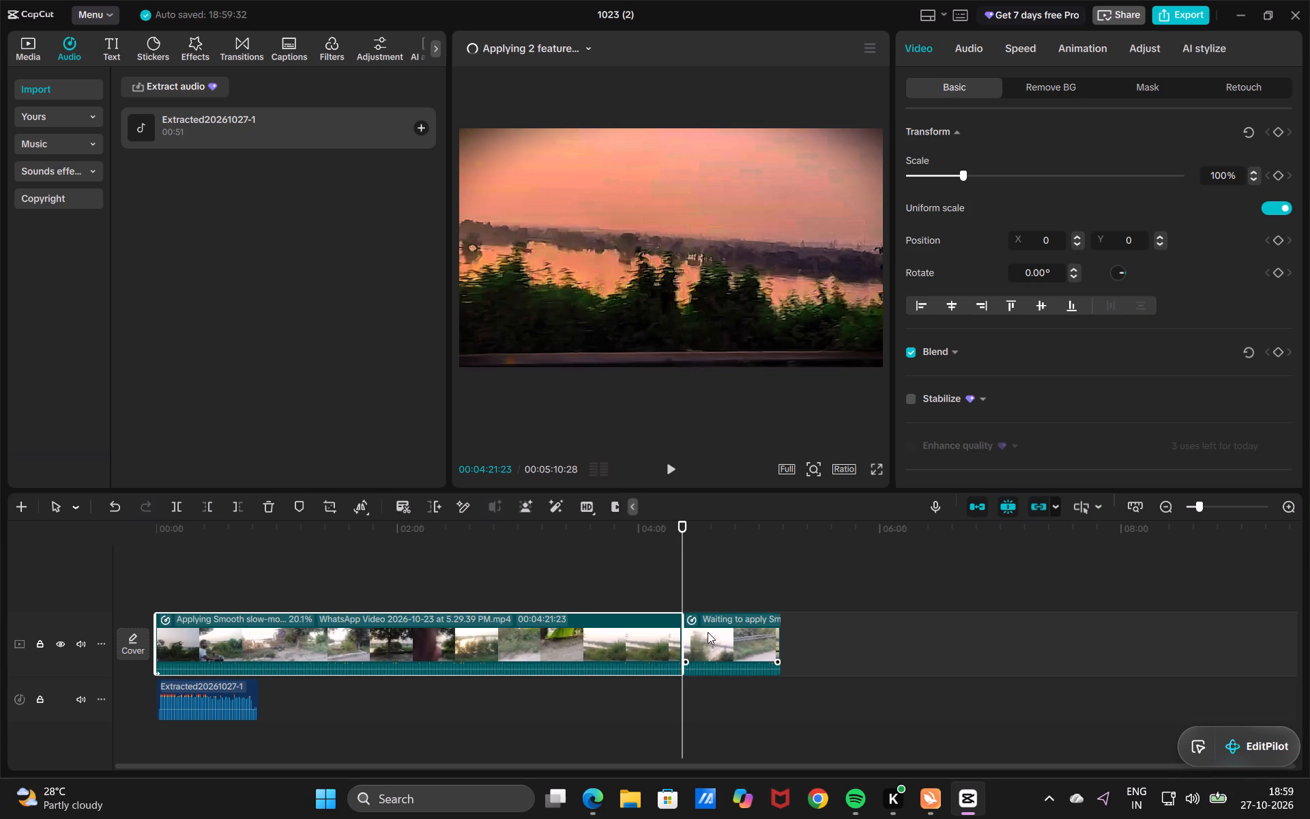
click(199, 506)
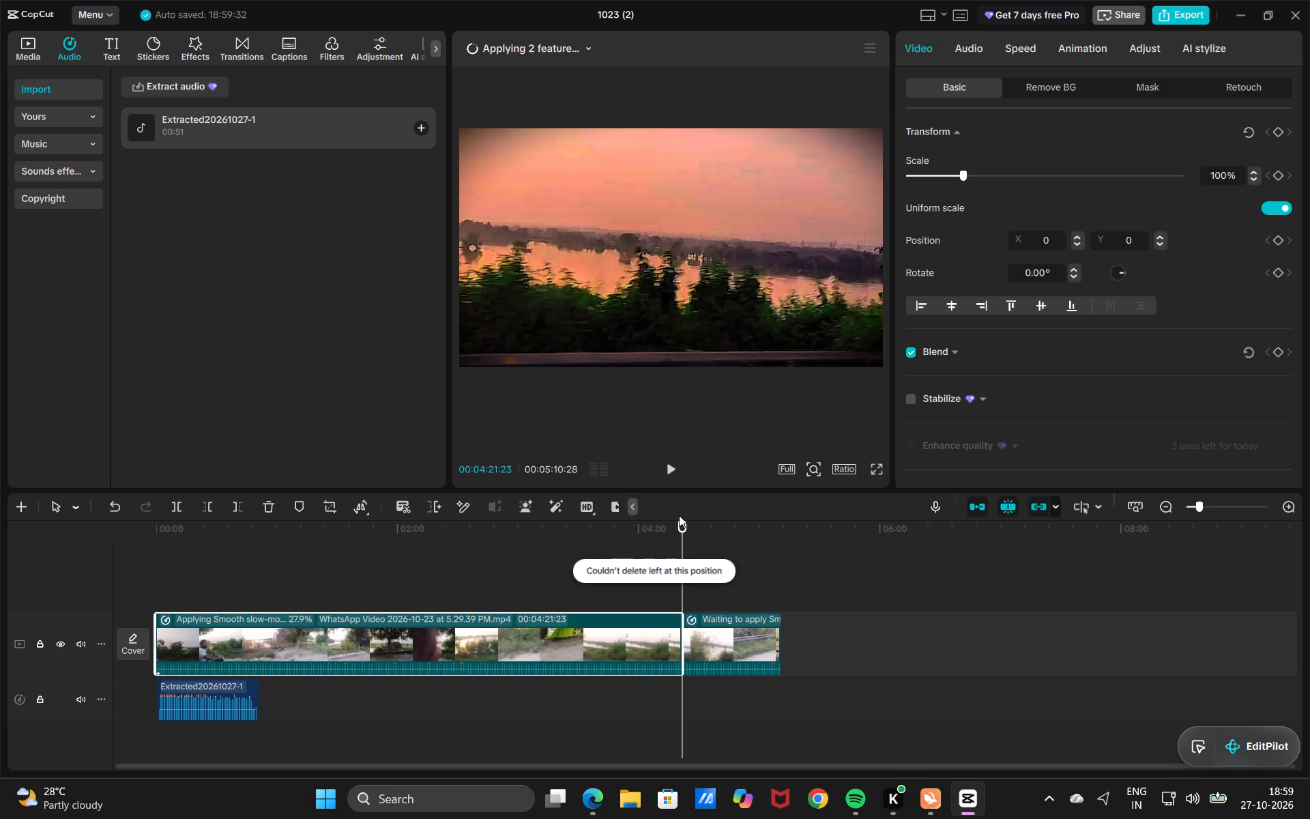
drag(679, 515, 671, 518)
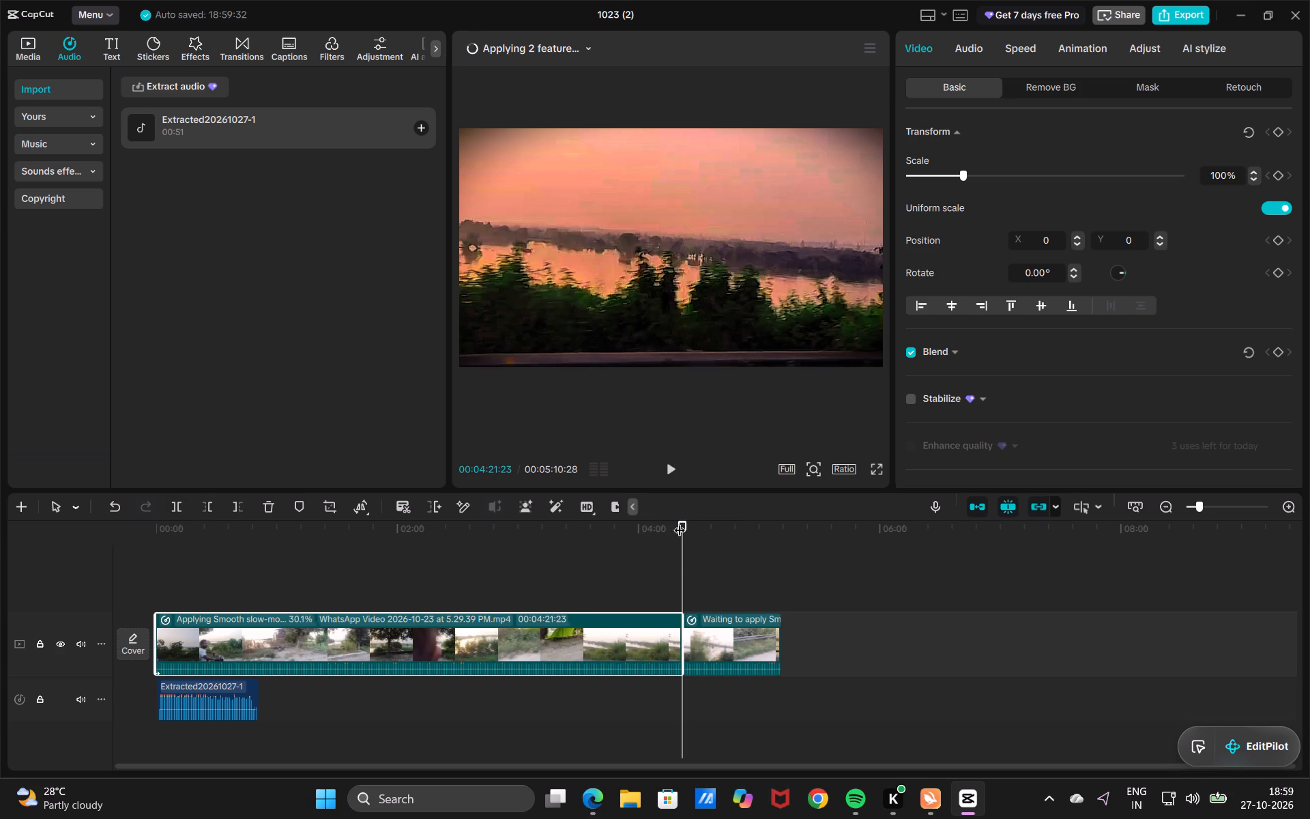
click(275, 502)
Move the remaining video segment onto a new track above the main track, near the start of the timeline.
drag(222, 650, 224, 623)
click(224, 623)
drag(224, 623, 227, 653)
drag(215, 598, 217, 625)
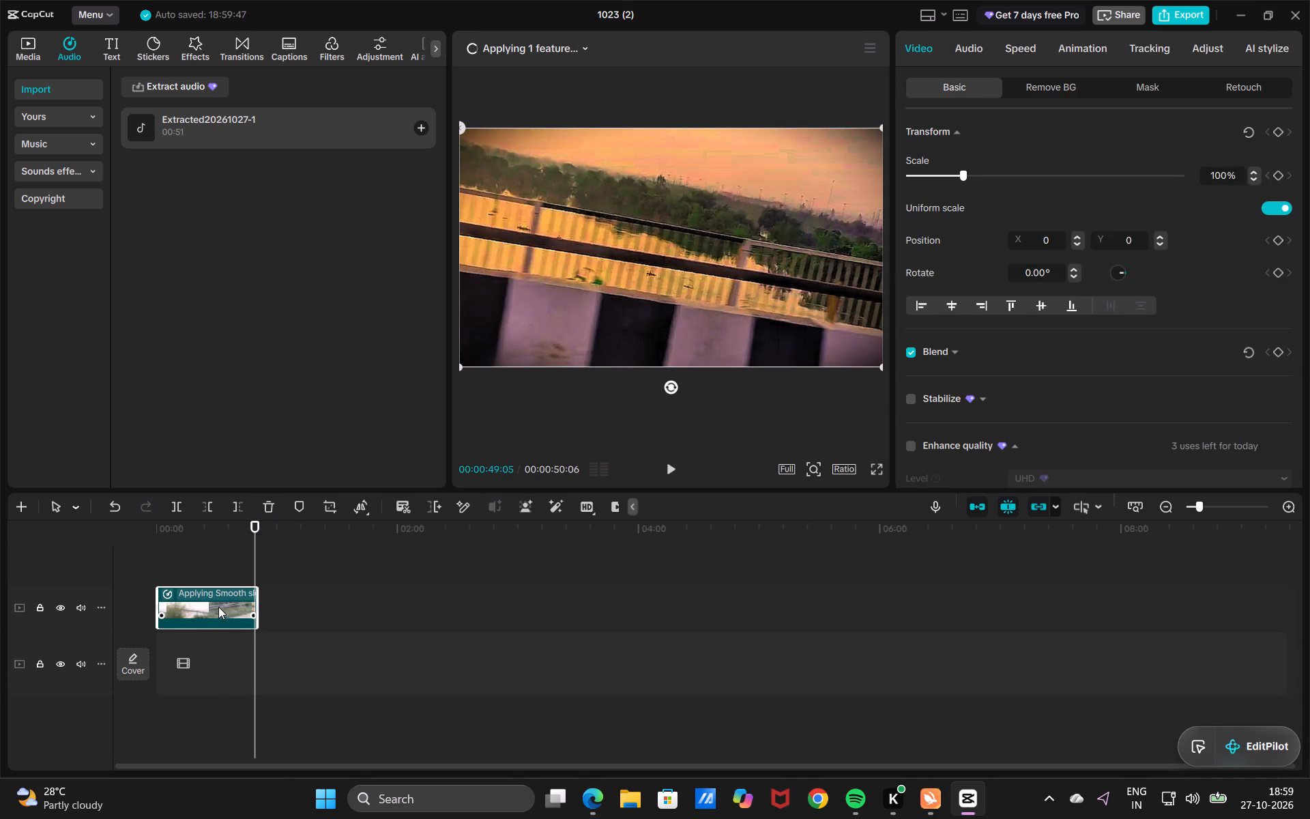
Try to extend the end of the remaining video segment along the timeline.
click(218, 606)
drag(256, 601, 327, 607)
Play back the remaining video segment from its beginning.
drag(250, 522, 172, 534)
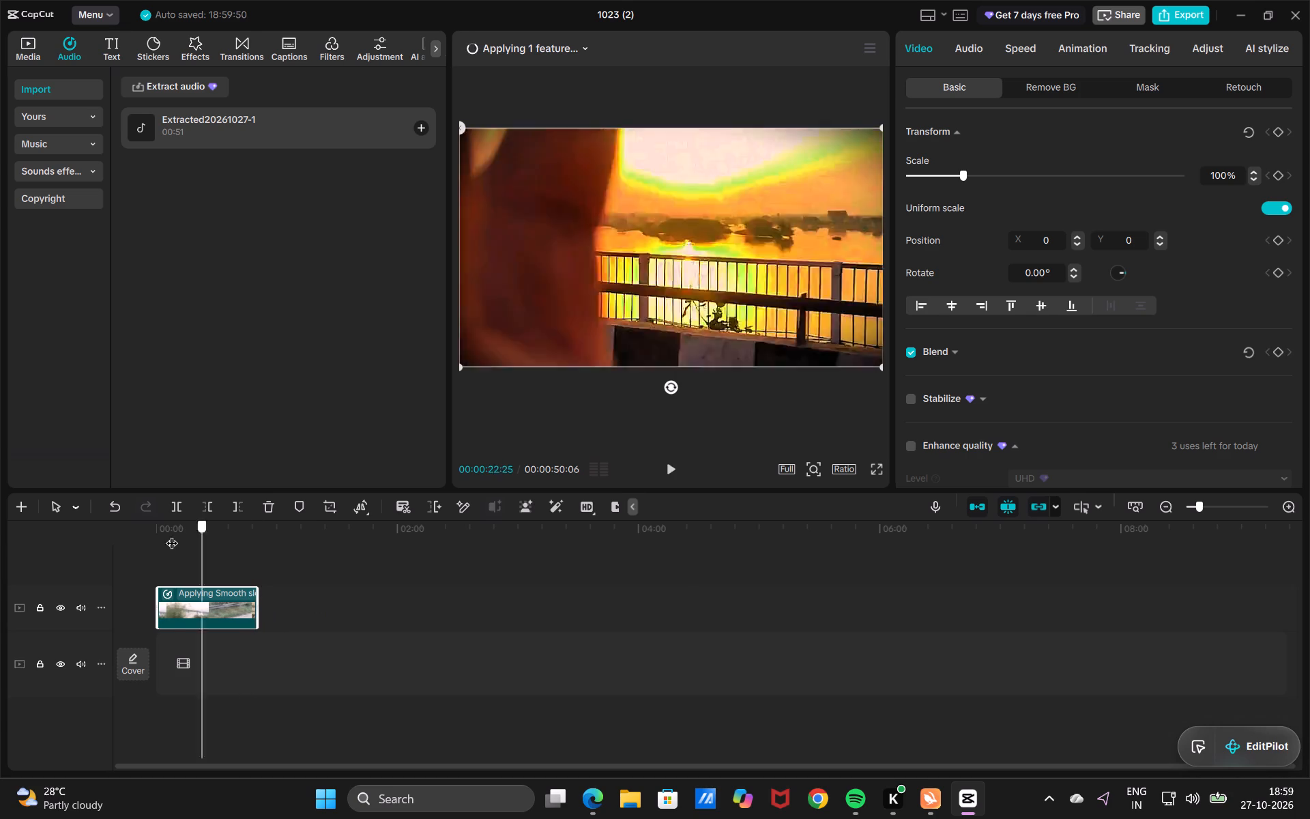
drag(172, 534, 148, 541)
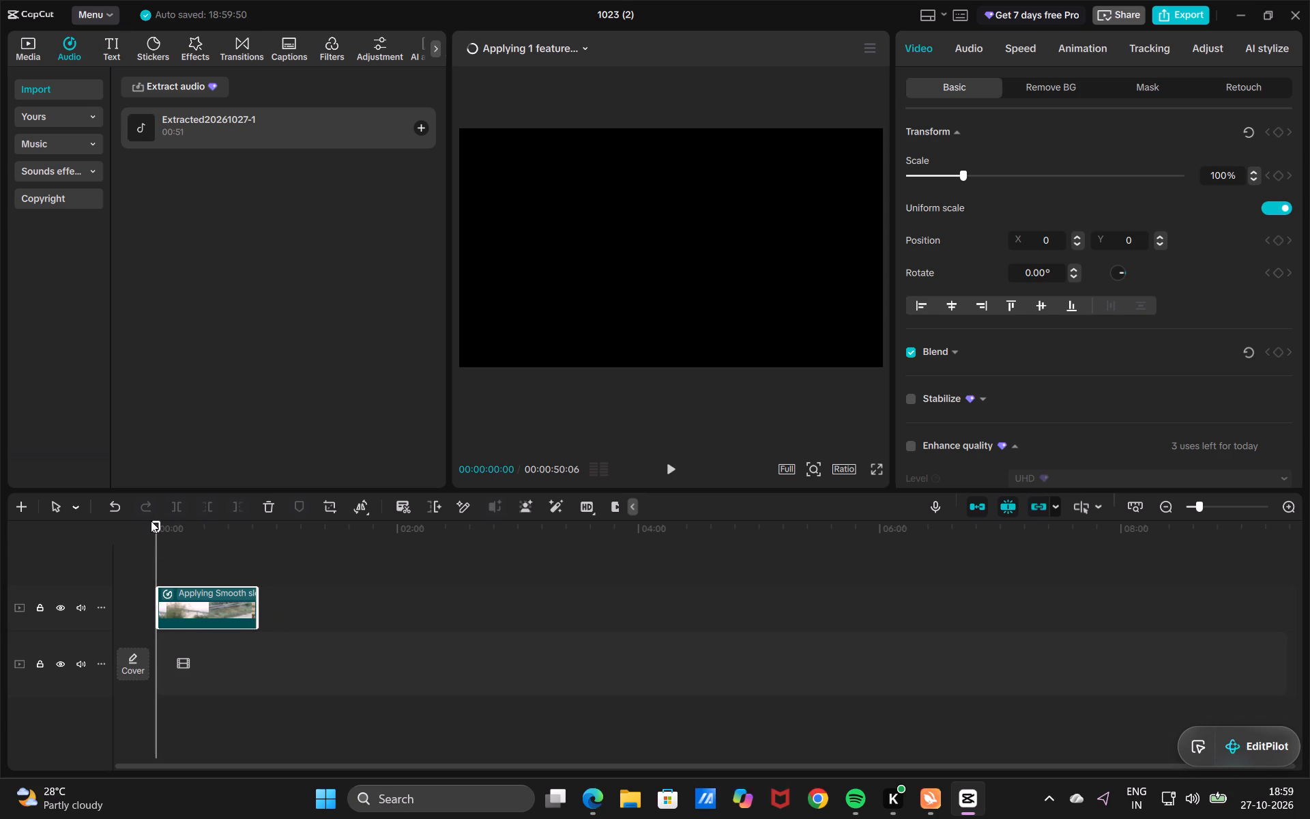
drag(151, 521, 162, 521)
click(669, 469)
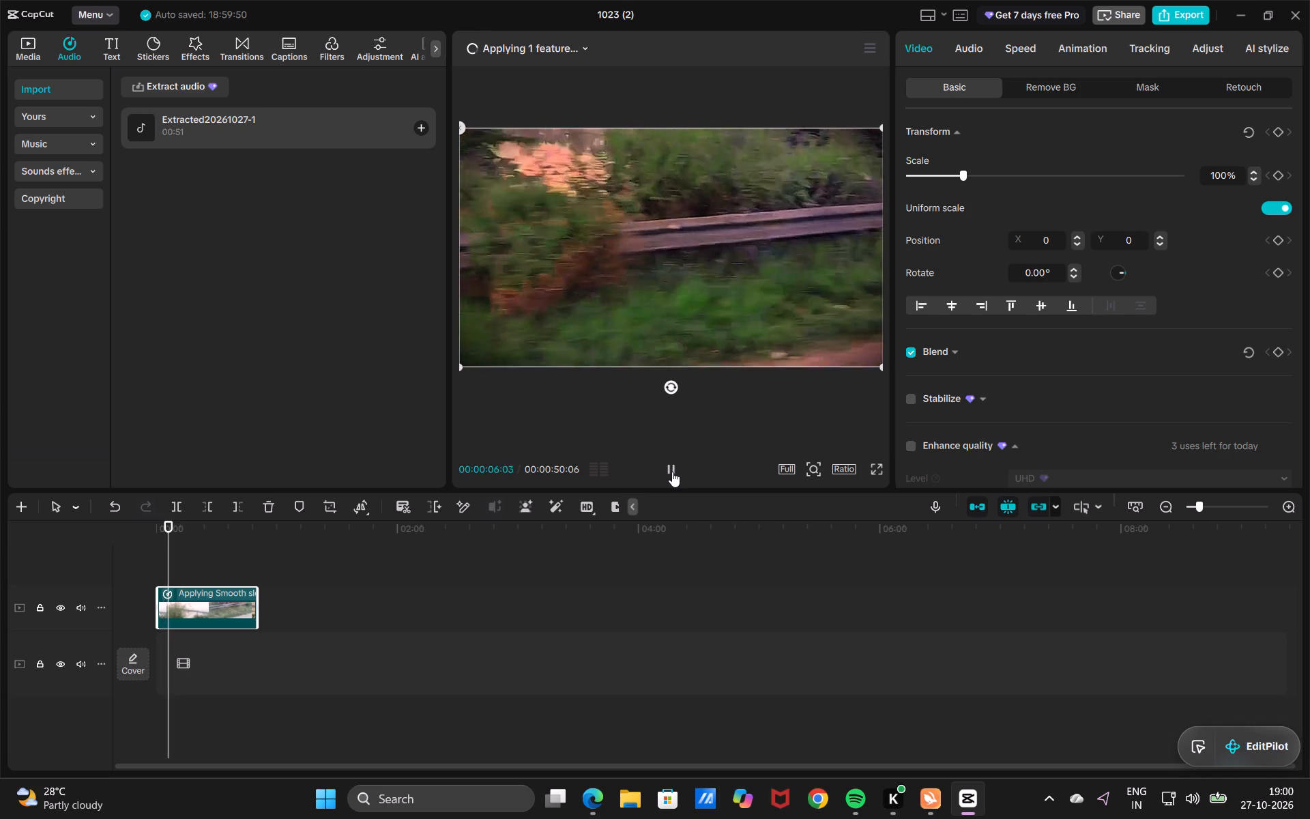
Raise the starting point of the video segment's custom speed curve slightly, making the segment about 57 s long.
click(1023, 51)
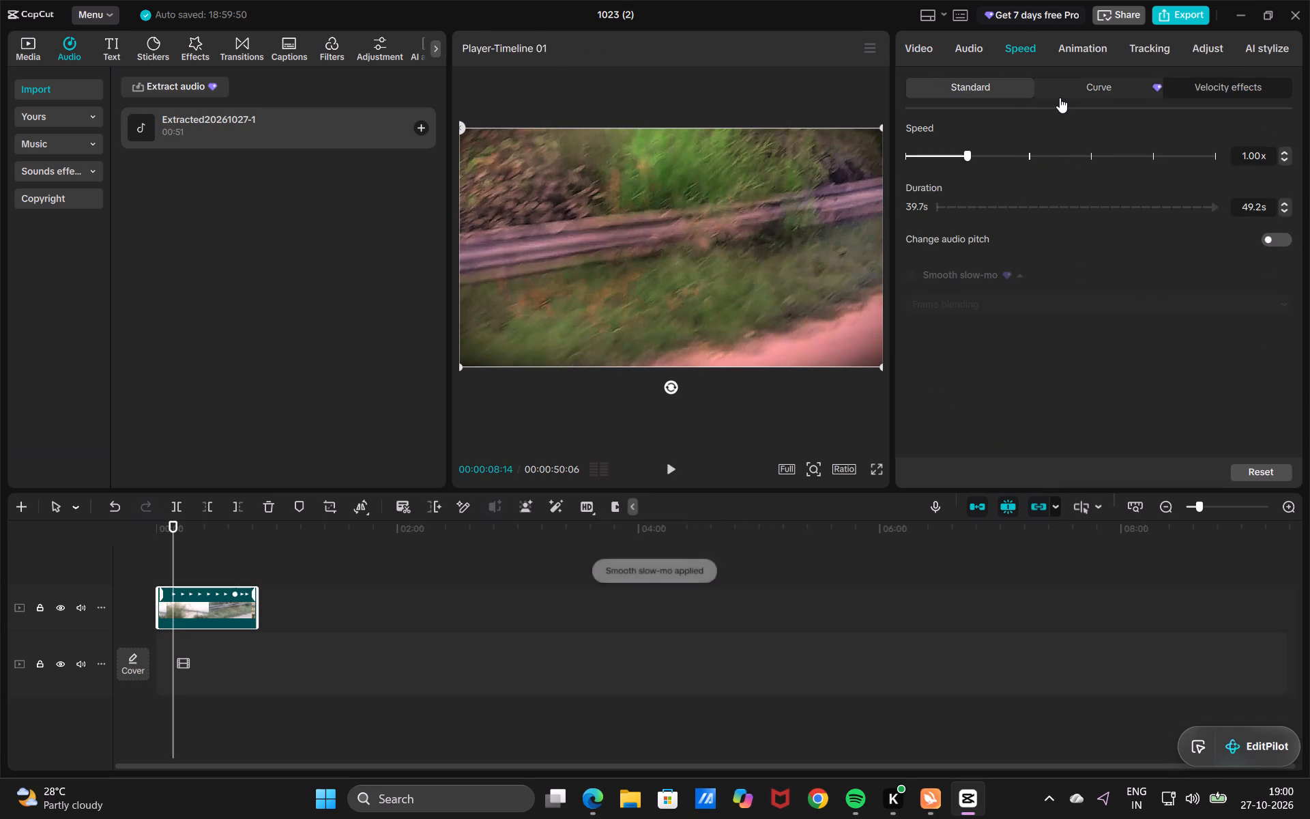
click(1103, 85)
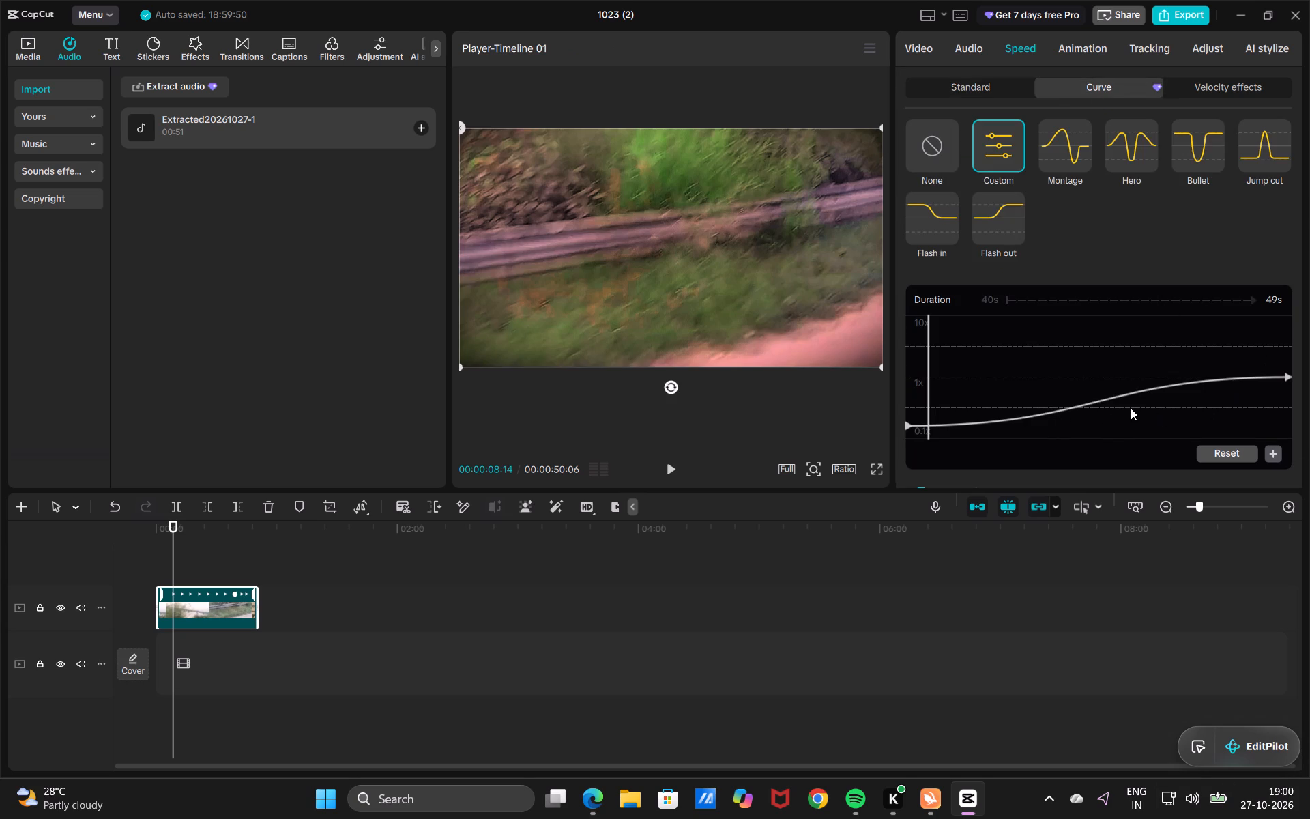
drag(1030, 407, 1021, 400)
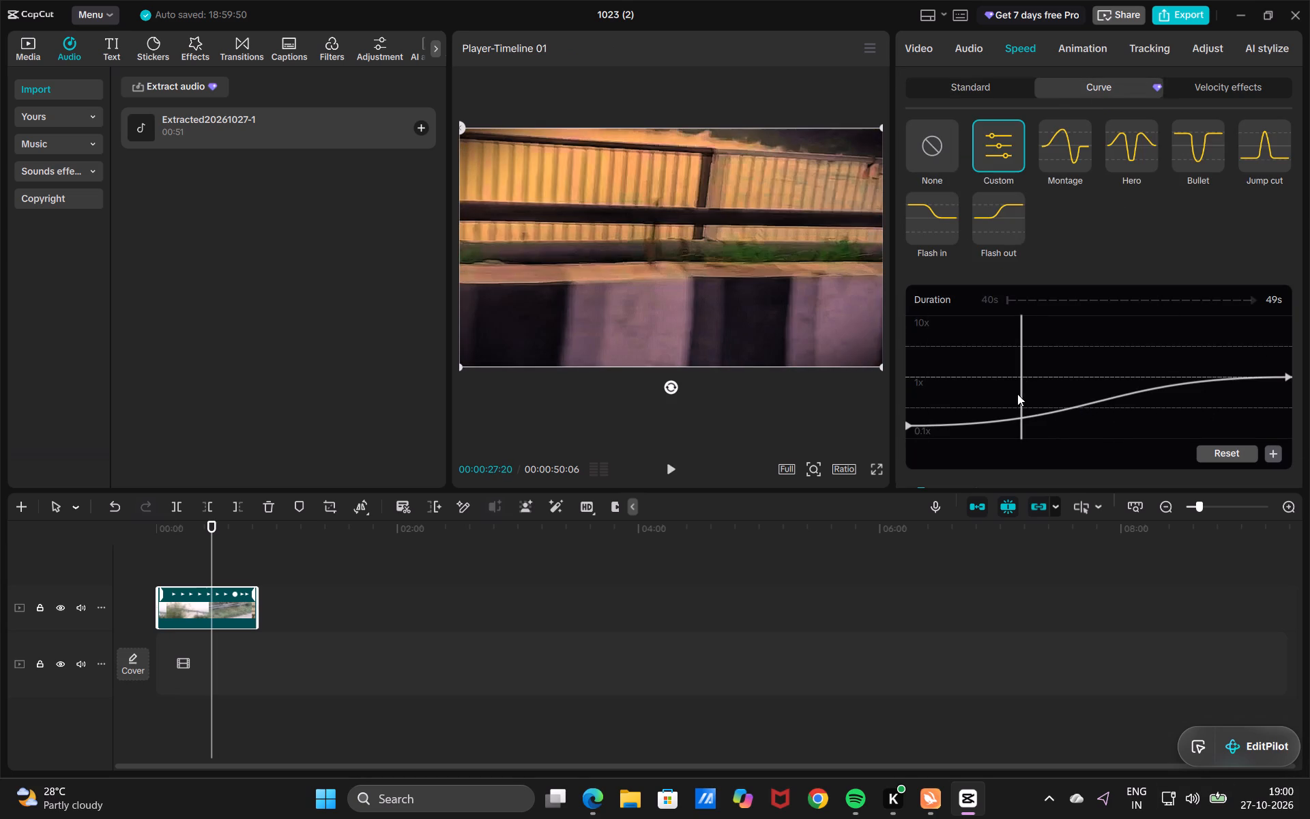
drag(1017, 424, 957, 342)
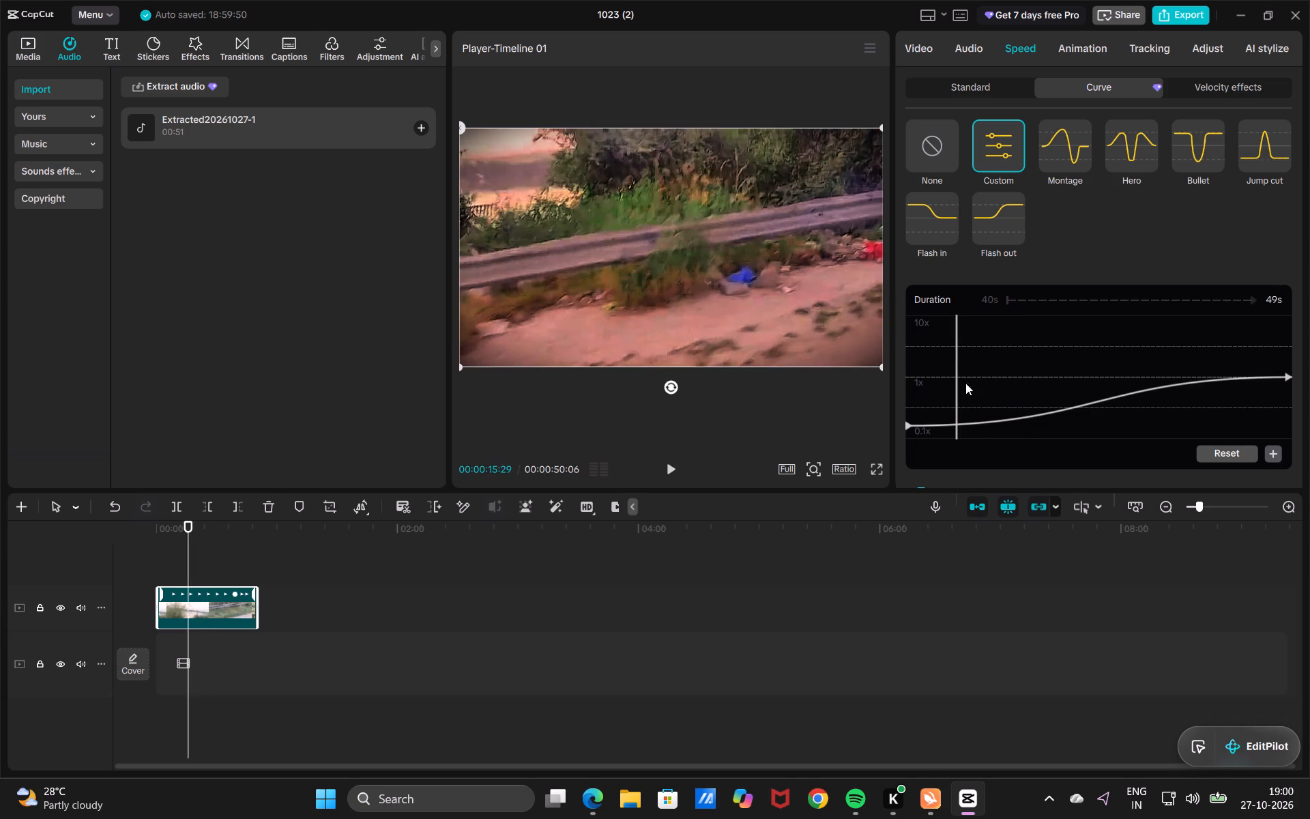
drag(978, 418, 969, 391)
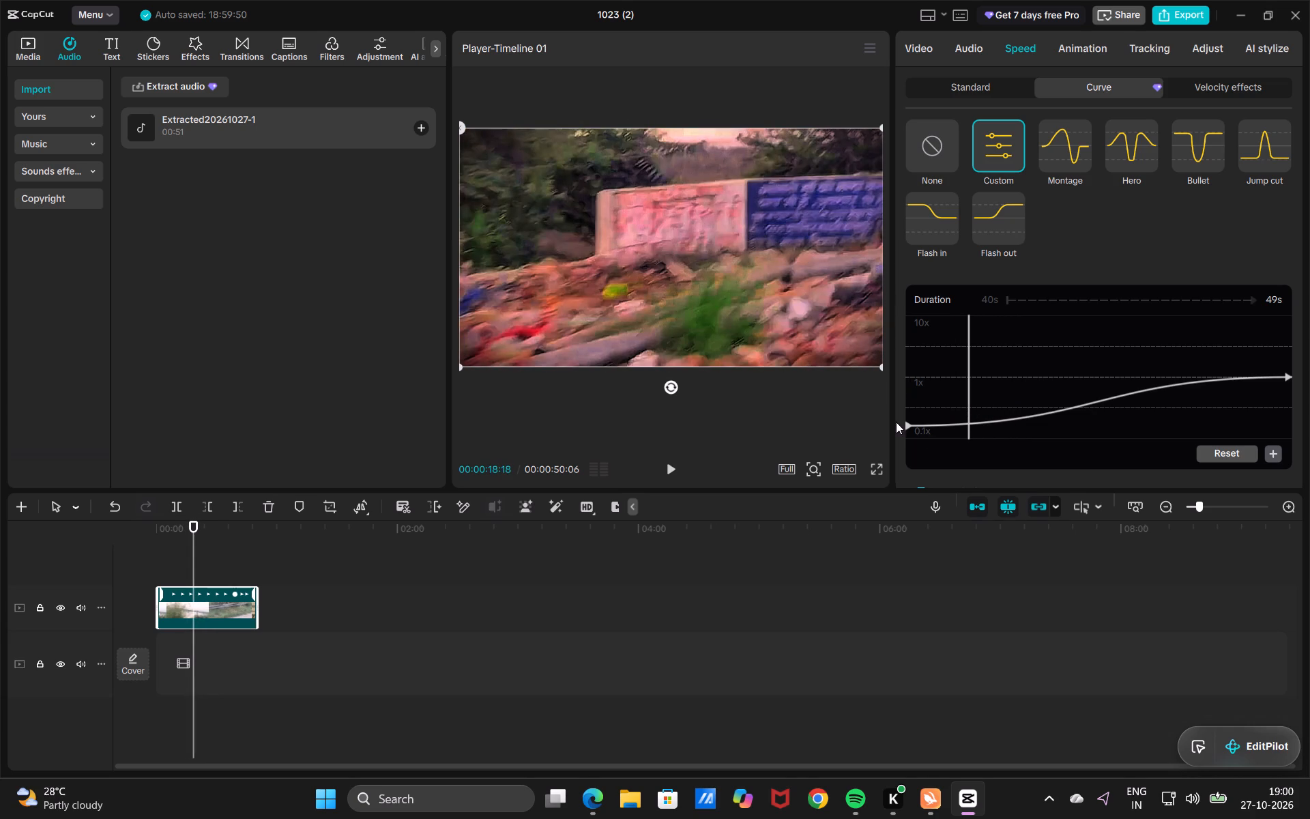
drag(904, 424, 913, 390)
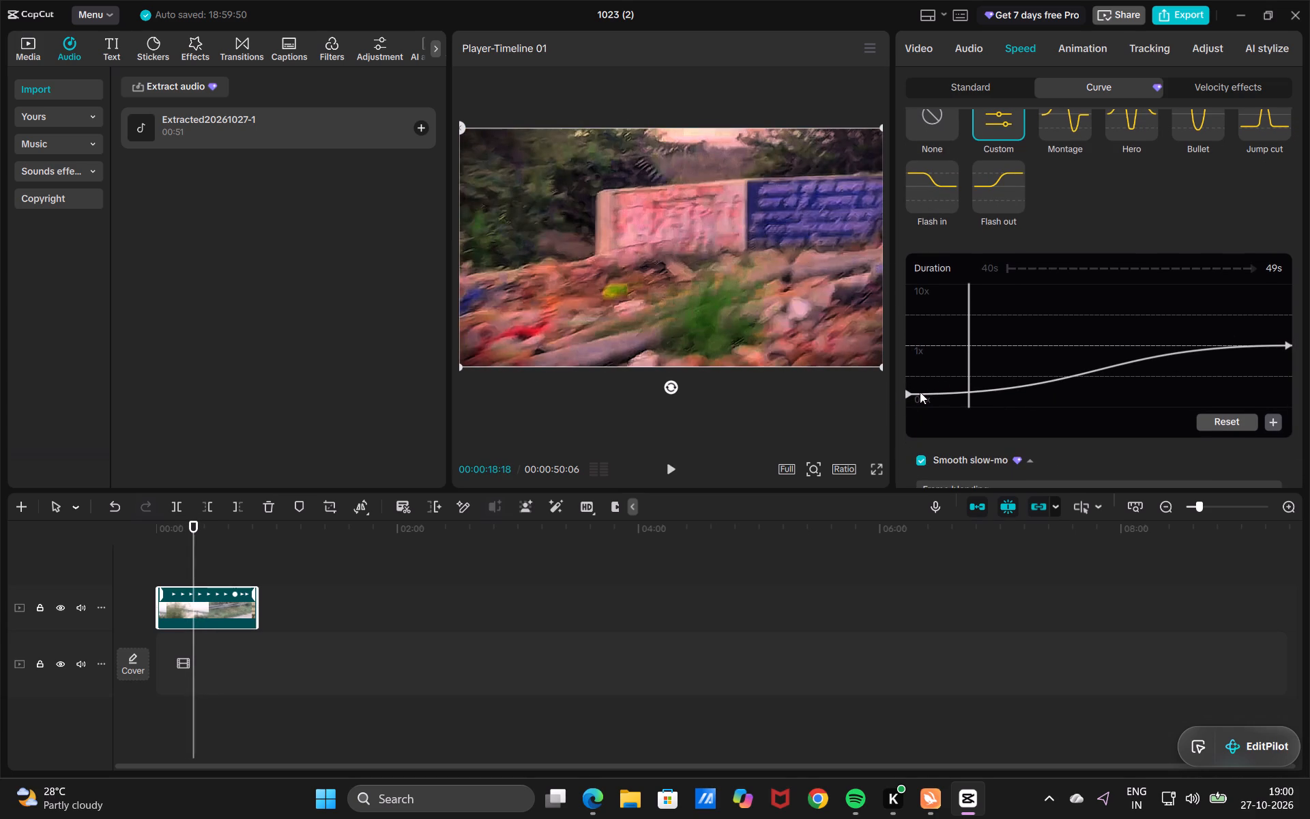
drag(911, 392, 910, 368)
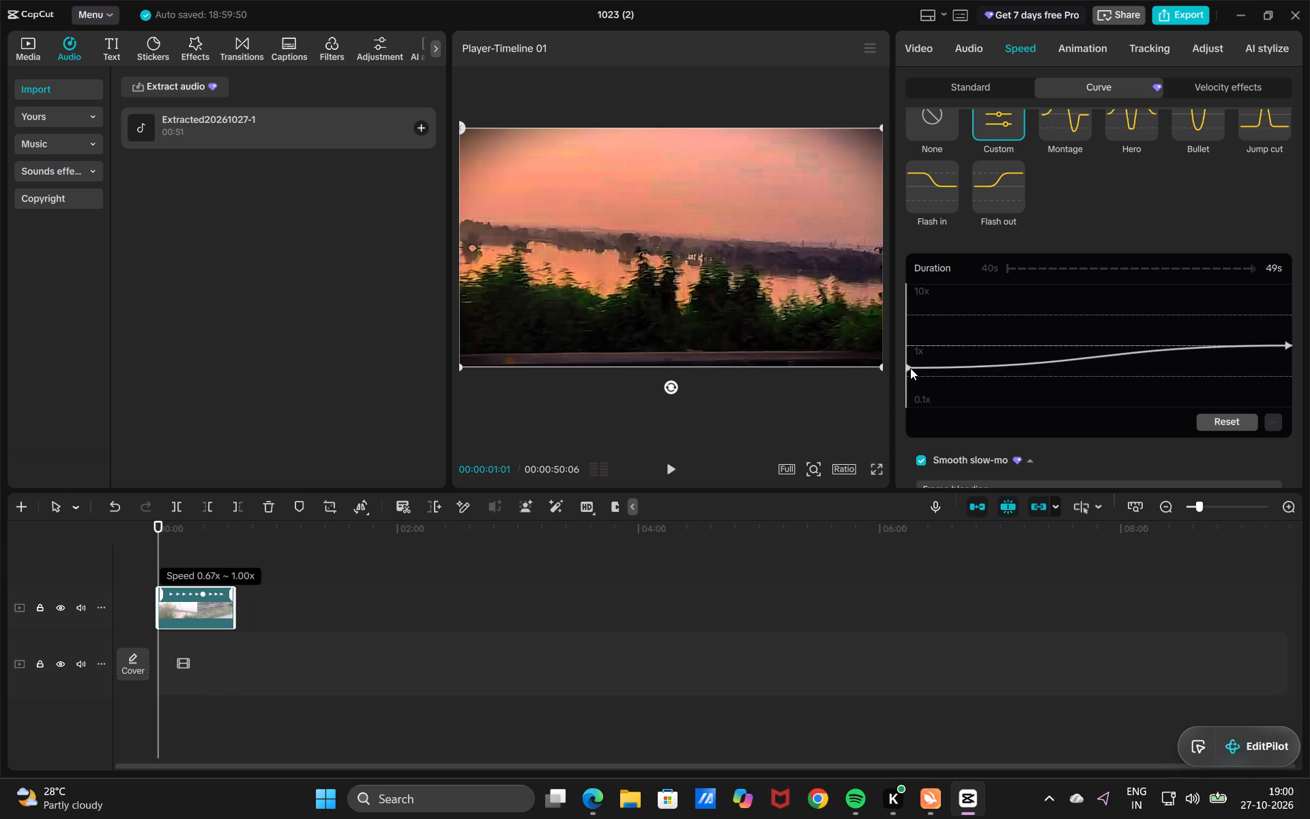
drag(910, 368, 926, 377)
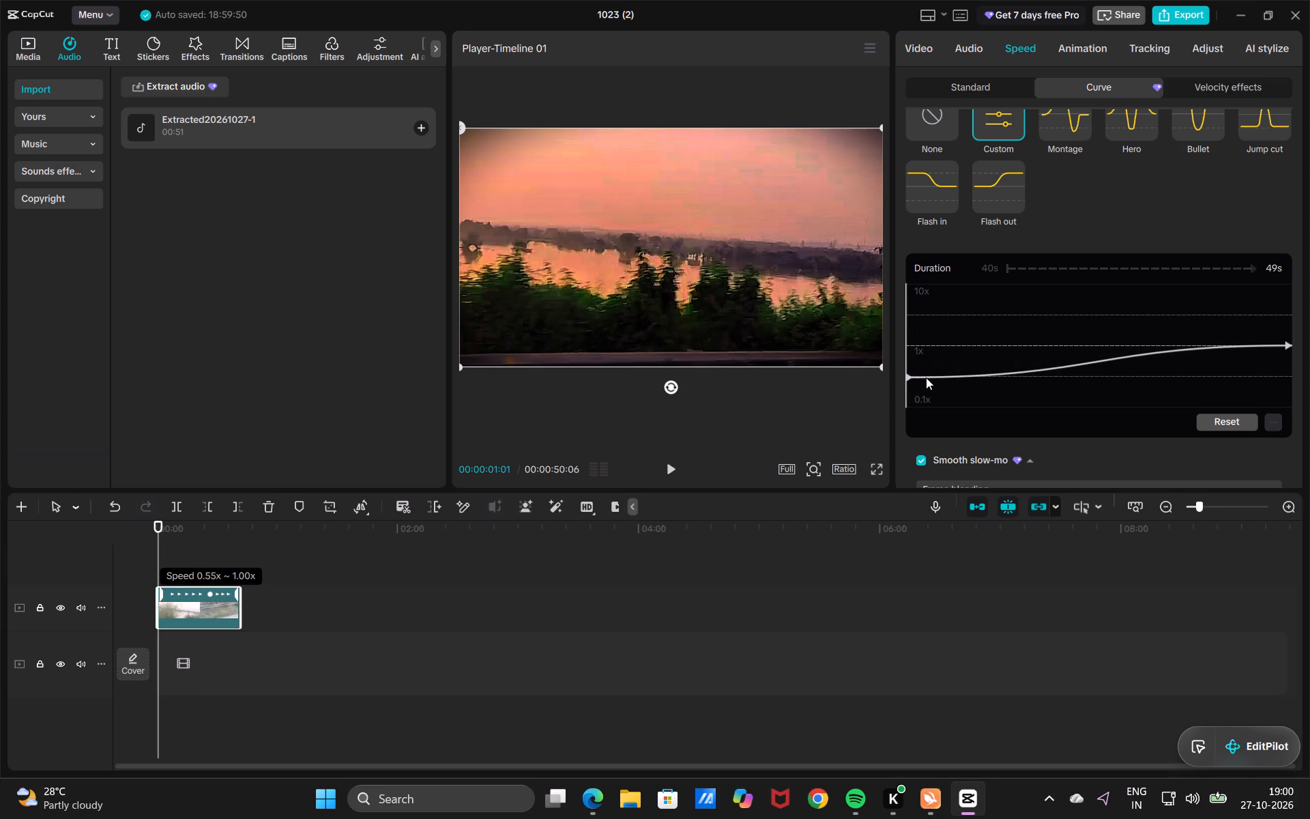
drag(926, 377, 936, 387)
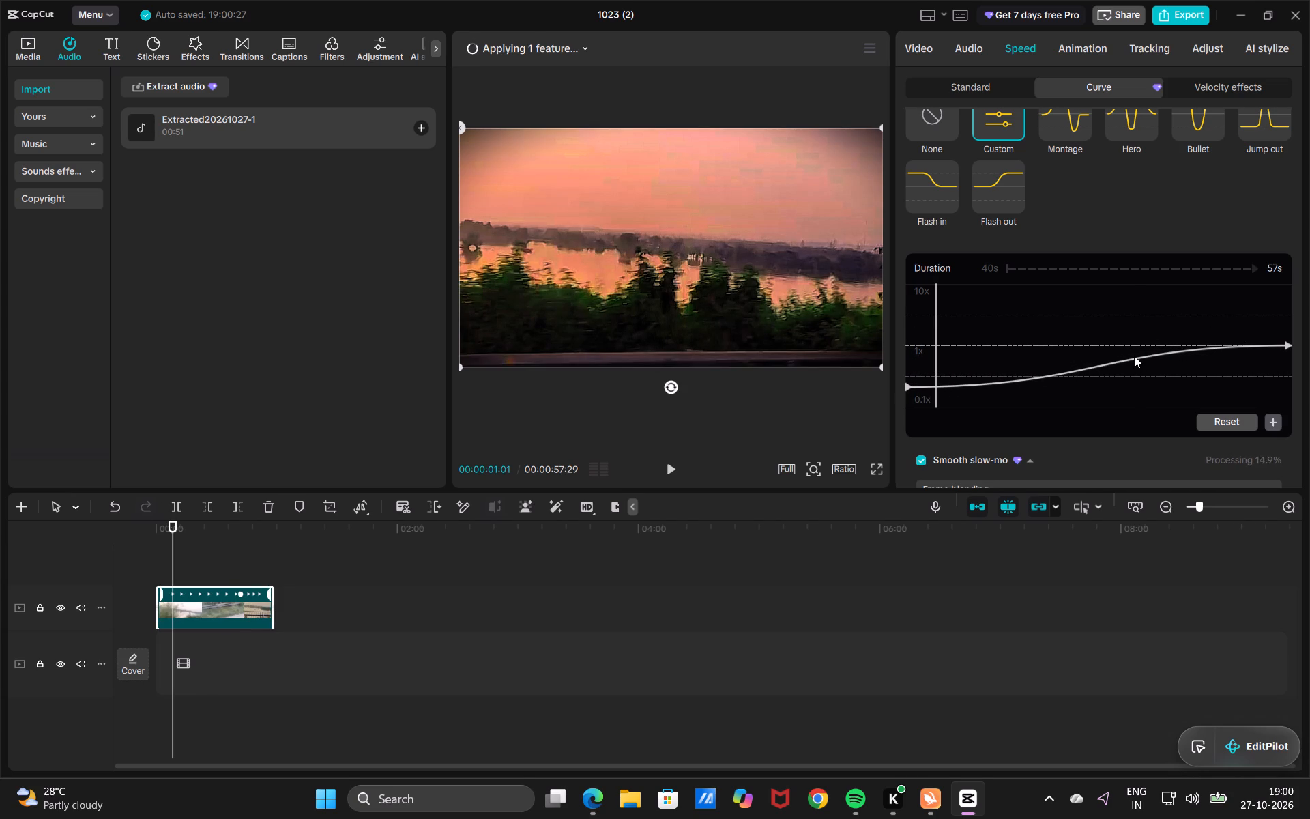
Raise the starting point of the custom speed curve further toward 1x, shortening the segment to about 47 s.
drag(1134, 356, 1142, 378)
drag(1090, 365, 1090, 374)
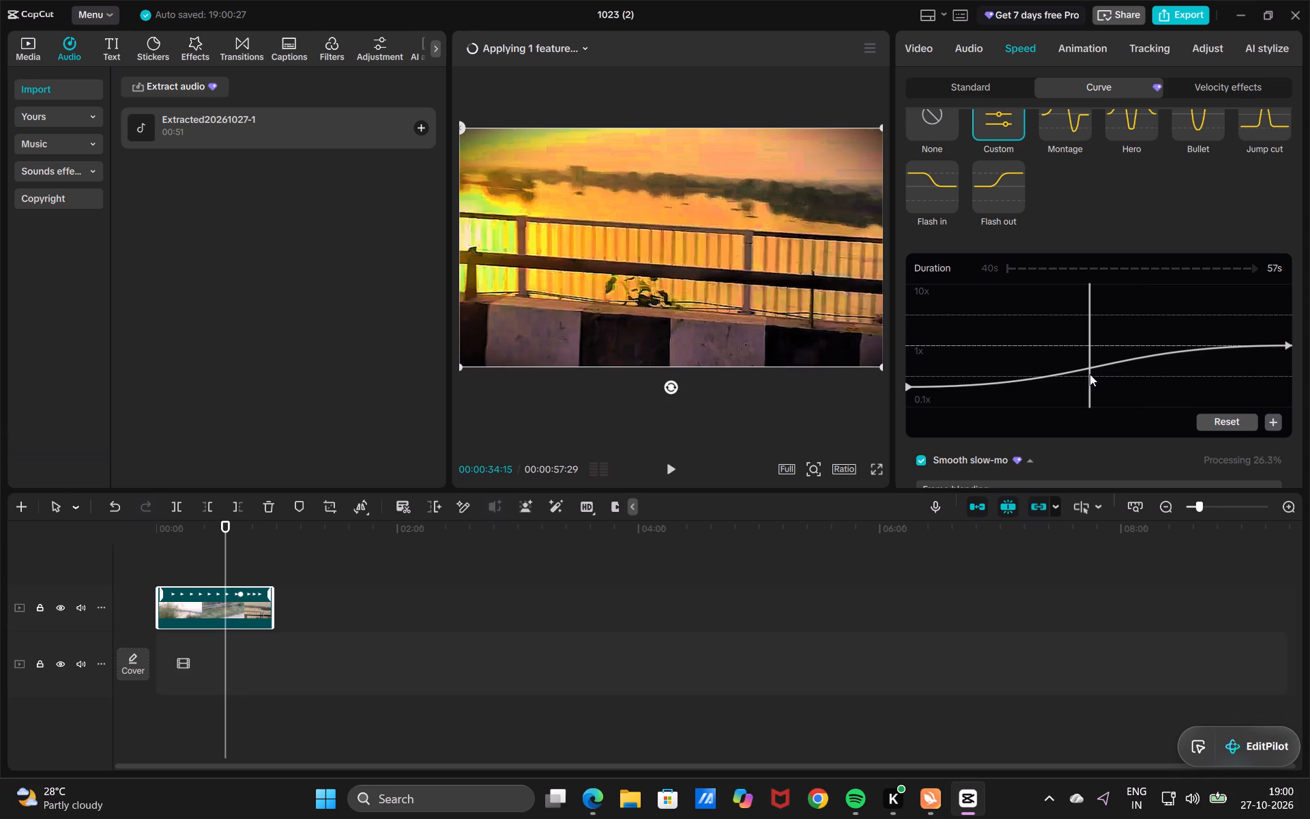
drag(1090, 374, 1090, 377)
drag(904, 384, 905, 384)
drag(905, 384, 908, 370)
drag(914, 375, 912, 362)
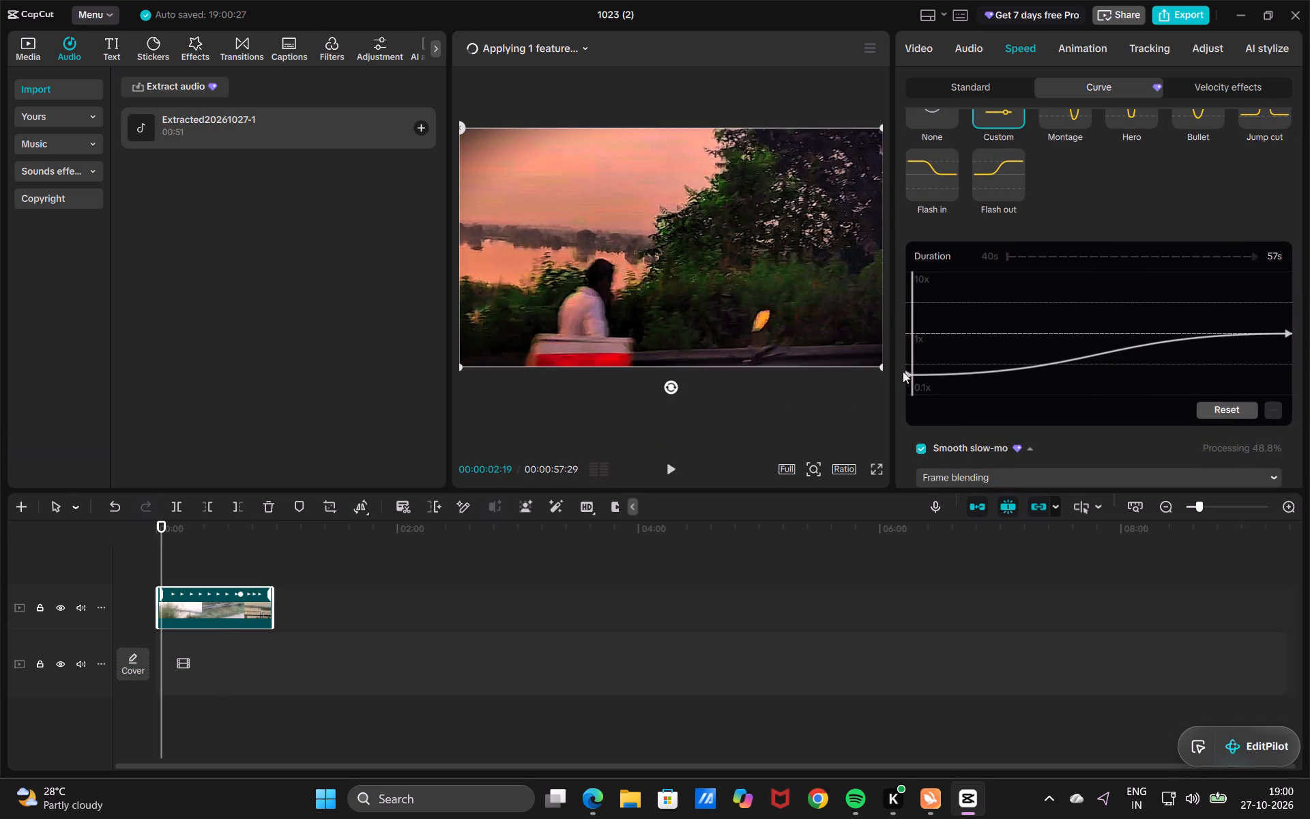
drag(908, 371, 911, 355)
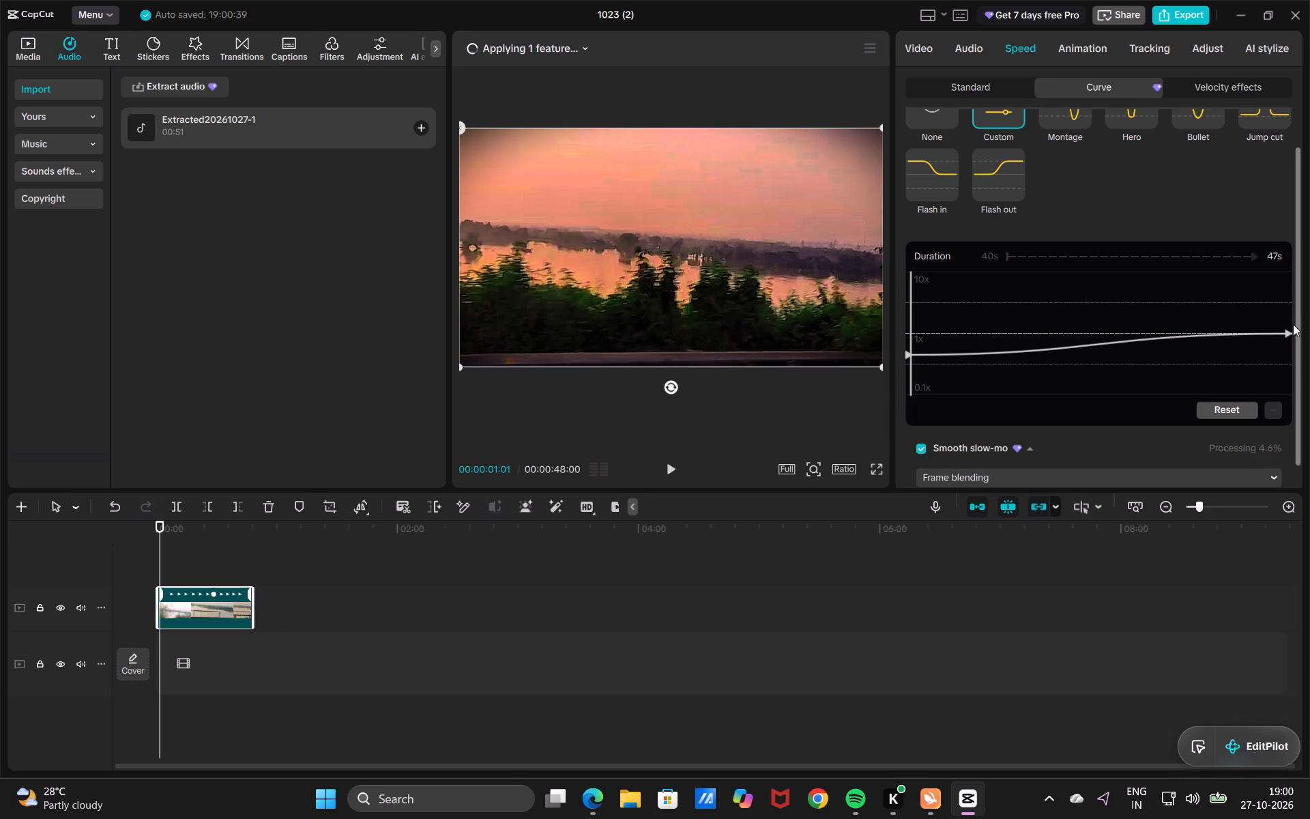
Adjust the end point of the custom speed curve to just under 1x, making the segment about 48 s long.
drag(1287, 331, 1292, 349)
drag(1292, 349, 1264, 347)
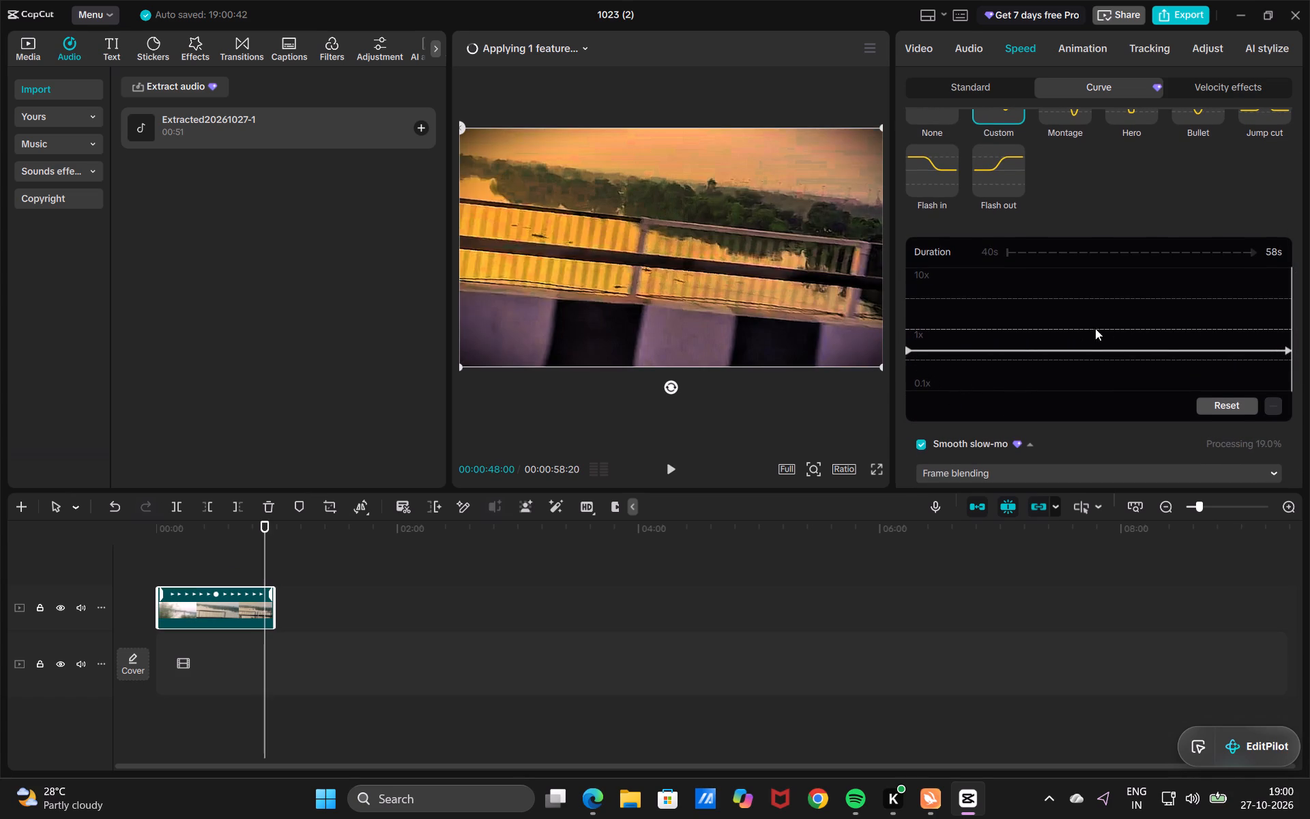
drag(1096, 349, 1091, 336)
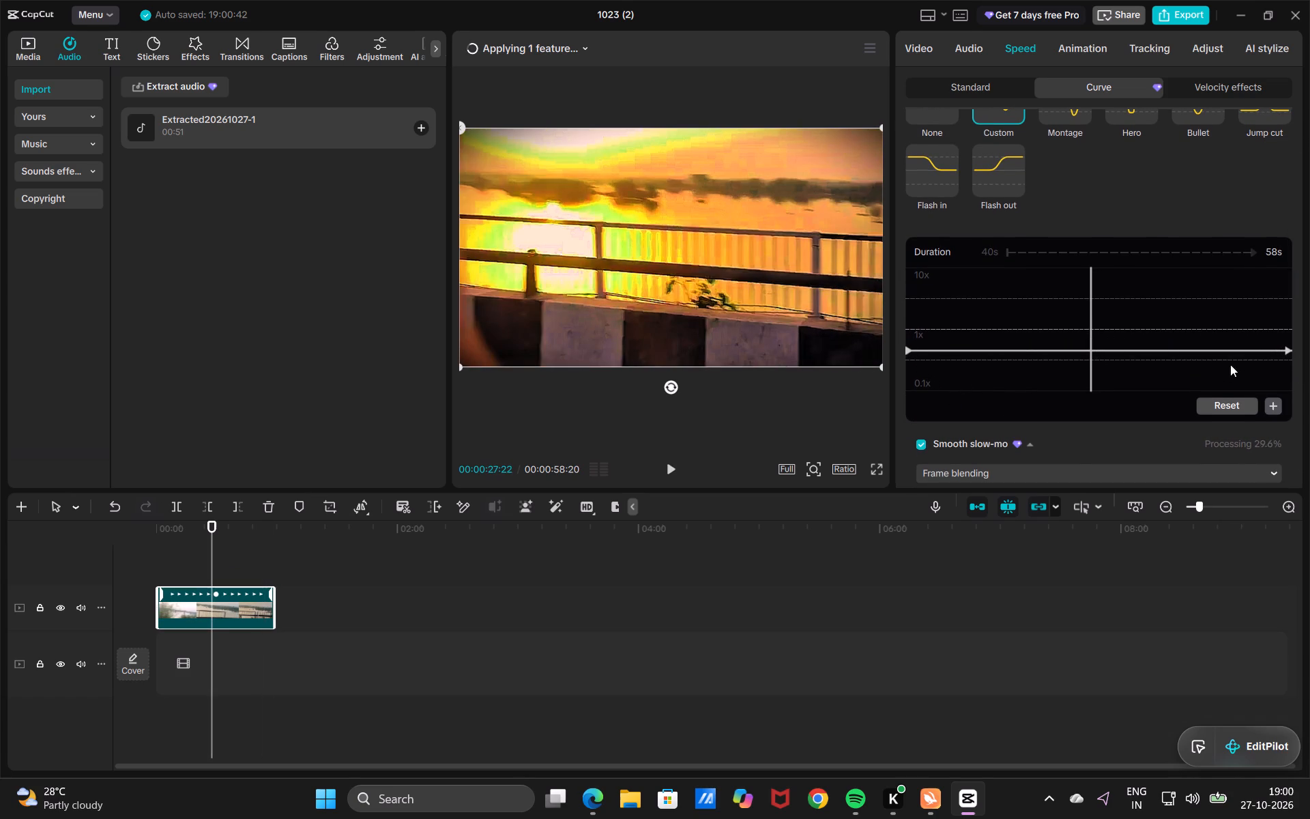
drag(1286, 353, 1287, 340)
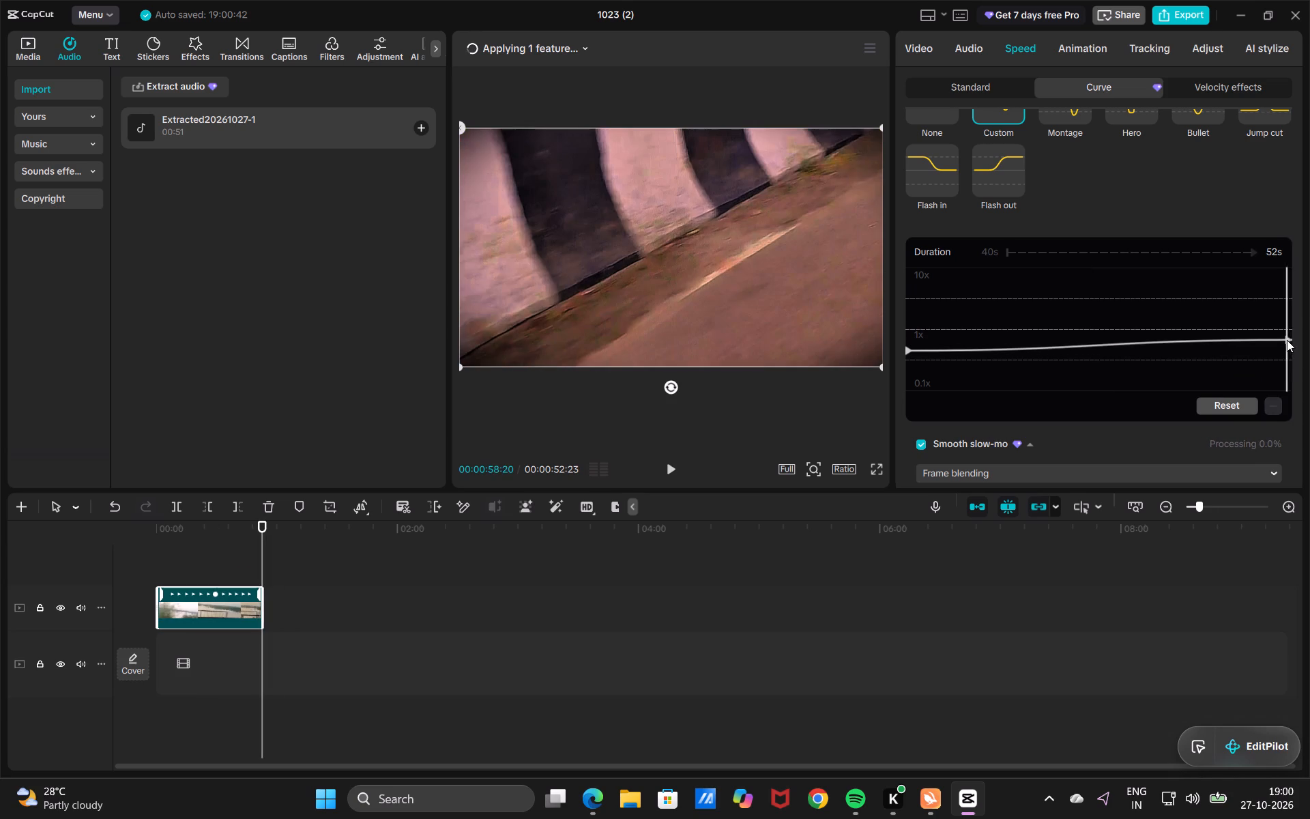
click(1287, 340)
drag(1287, 340, 1286, 331)
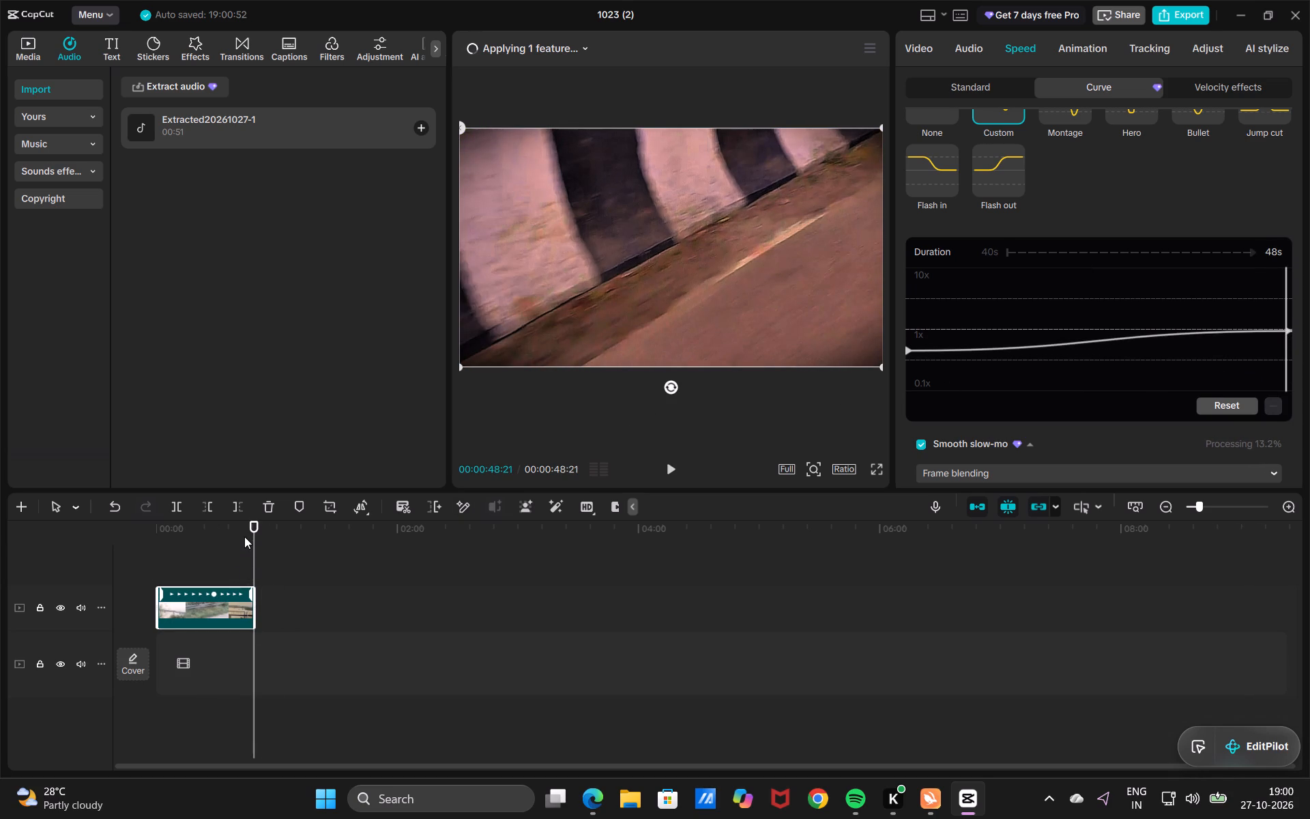
Play back the video segment from its beginning to check the reshaped speed curve.
drag(252, 520, 205, 534)
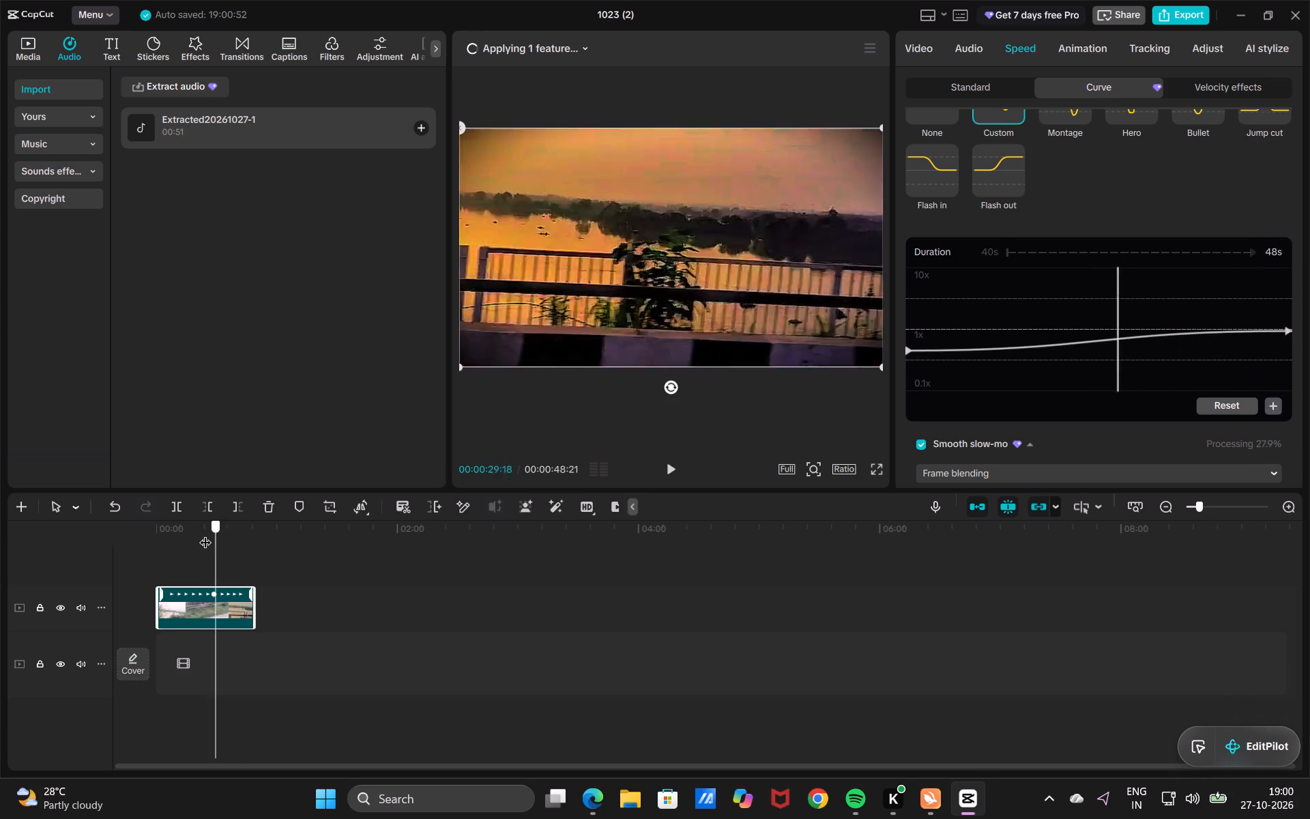
drag(205, 534, 131, 545)
click(671, 463)
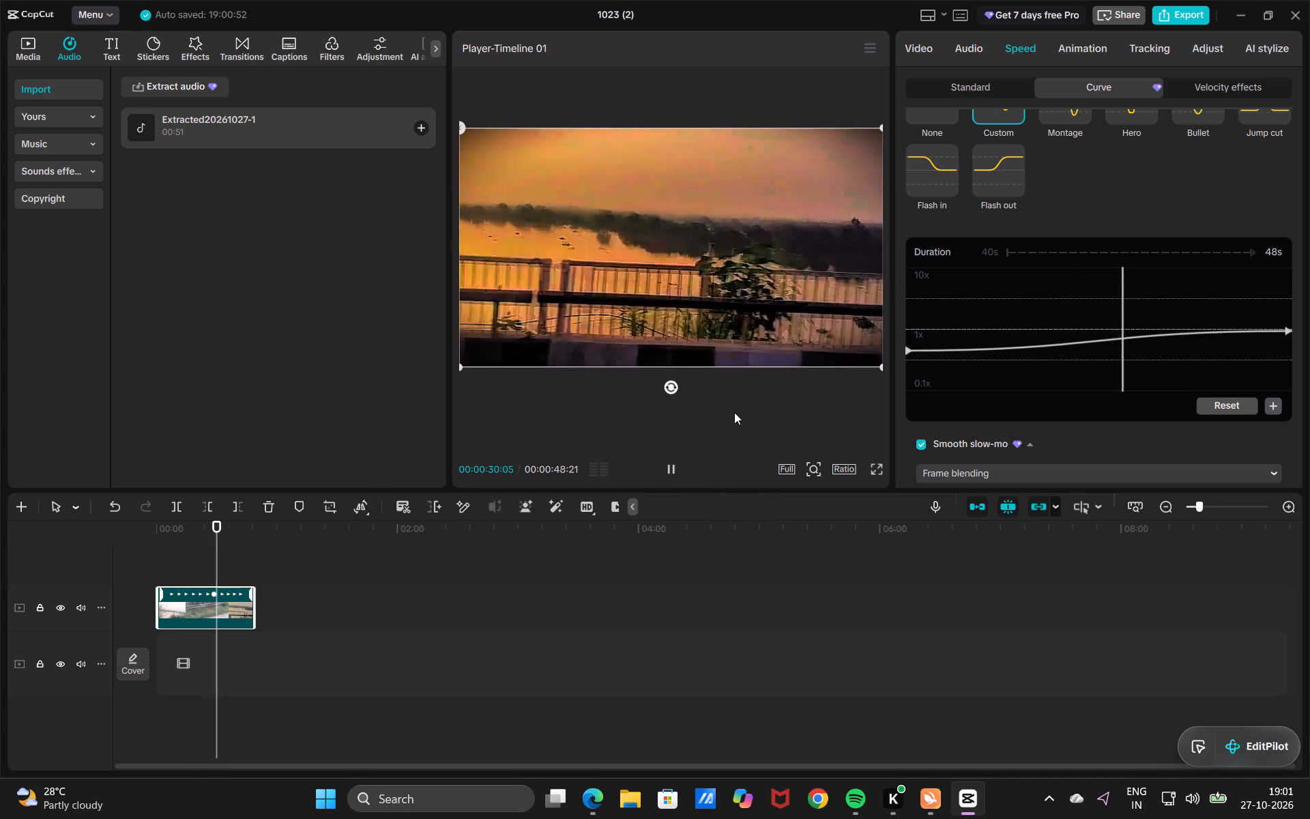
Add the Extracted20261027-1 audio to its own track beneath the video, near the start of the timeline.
drag(227, 118, 145, 653)
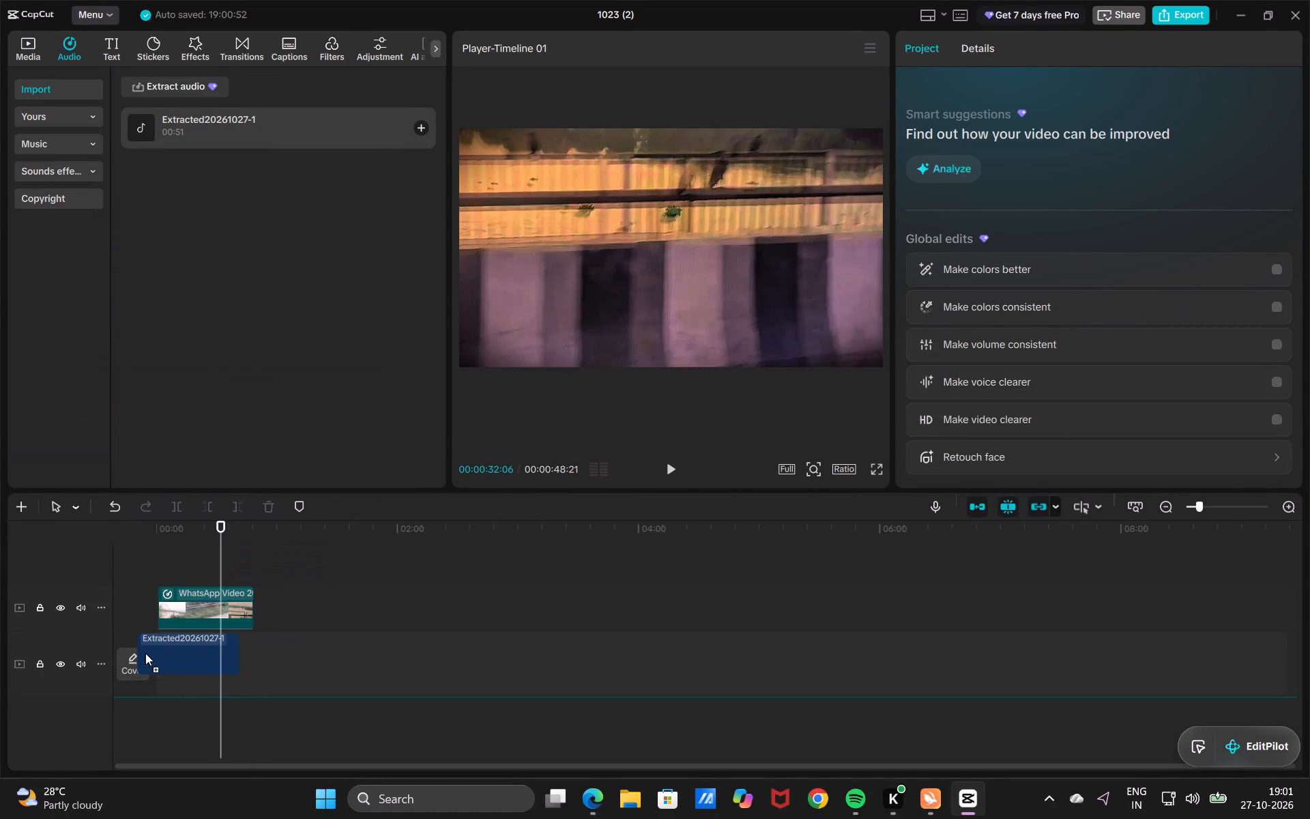
drag(145, 653, 164, 650)
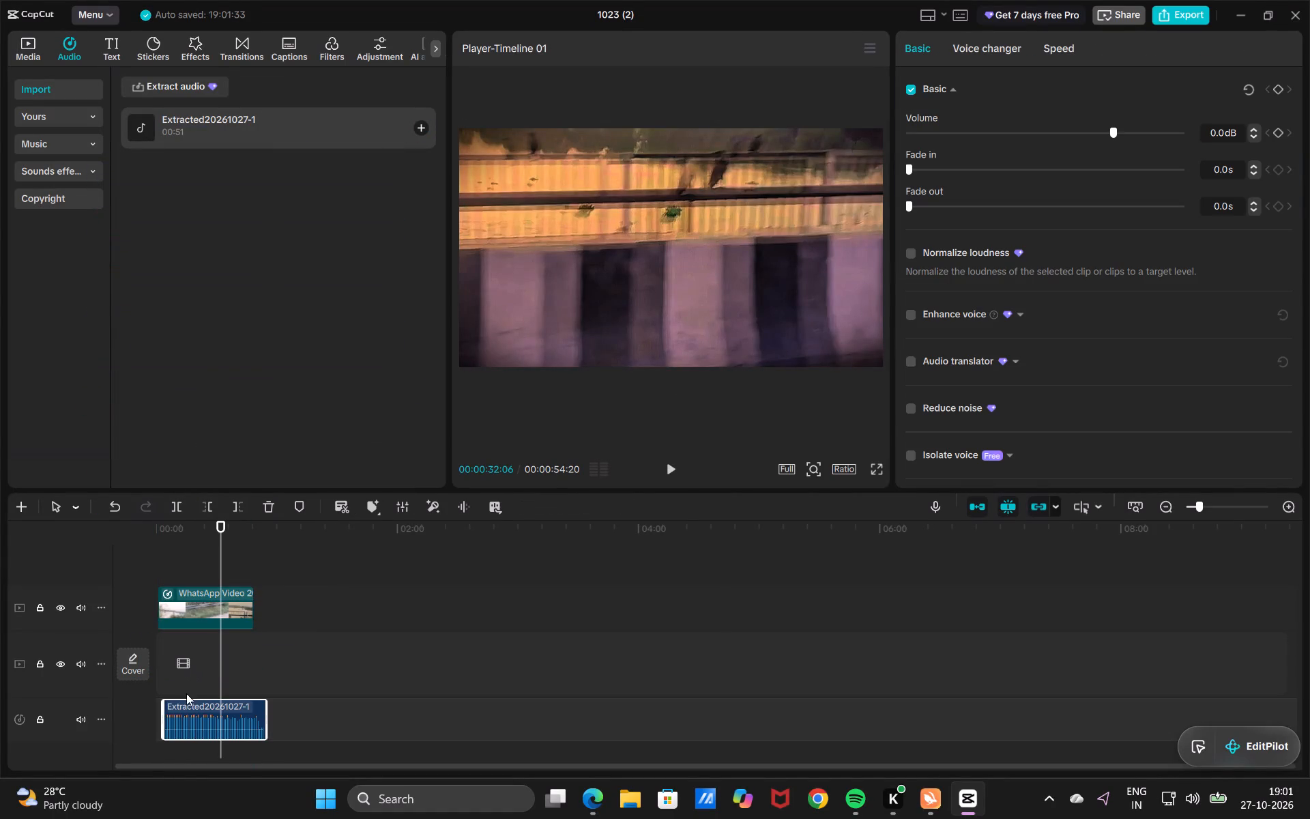
drag(191, 707, 192, 637)
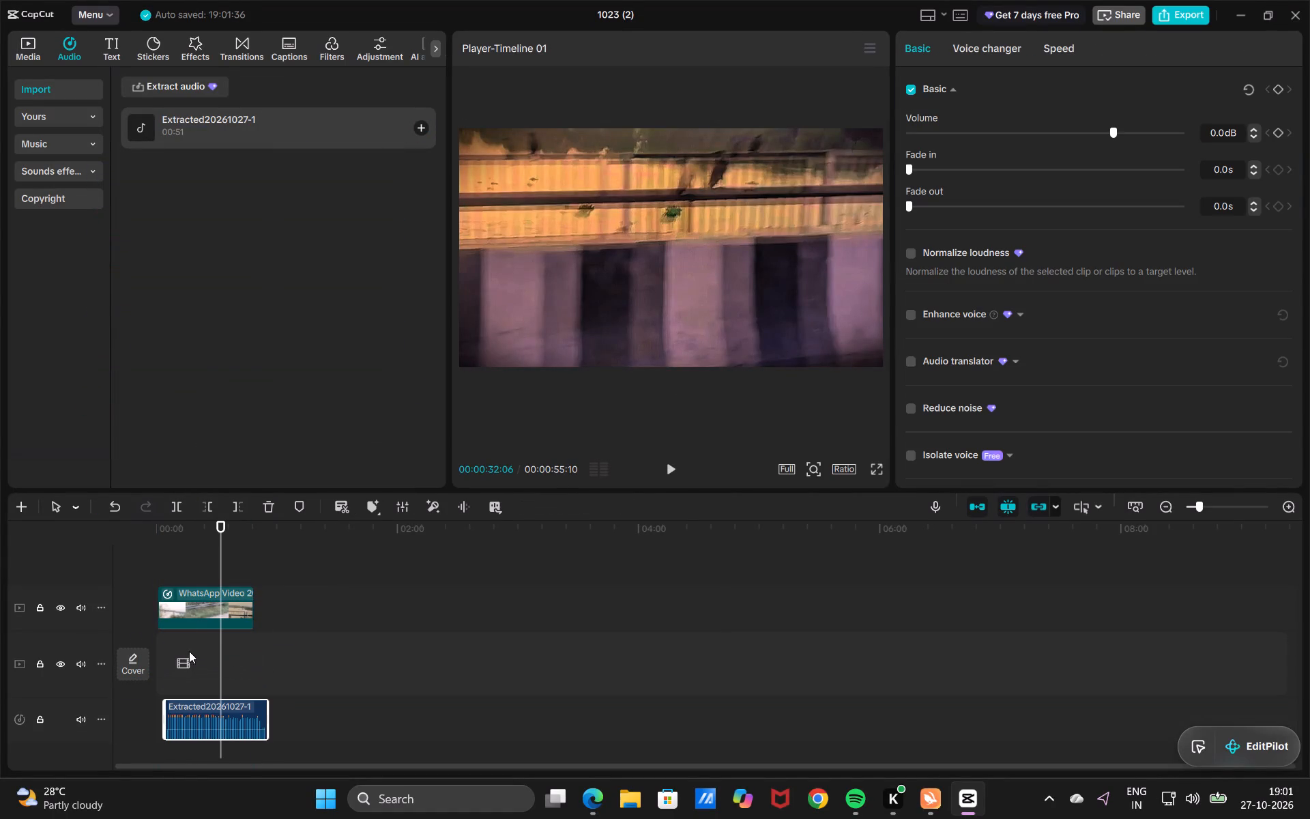
click(196, 655)
click(188, 655)
click(175, 658)
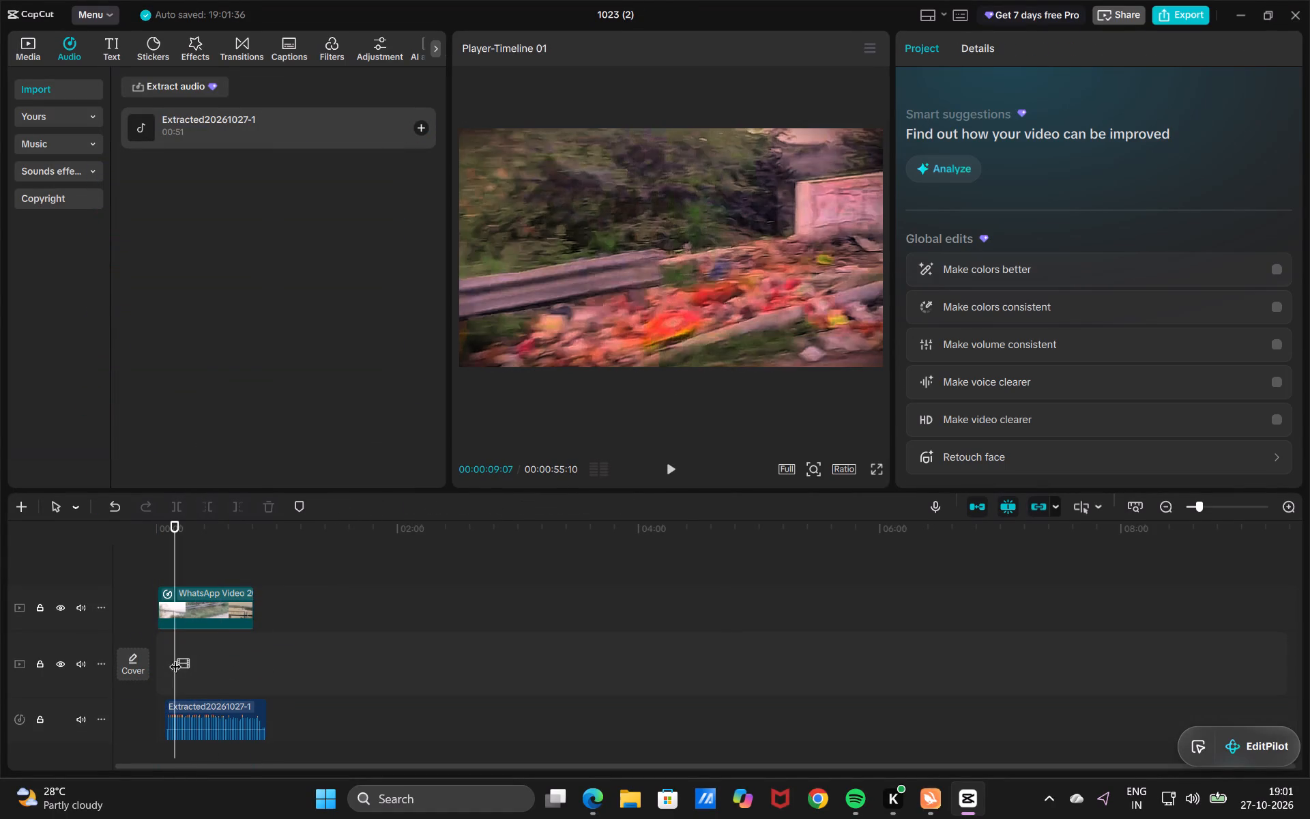
Move the video segment down onto the main track at the start of the timeline.
drag(239, 591, 245, 654)
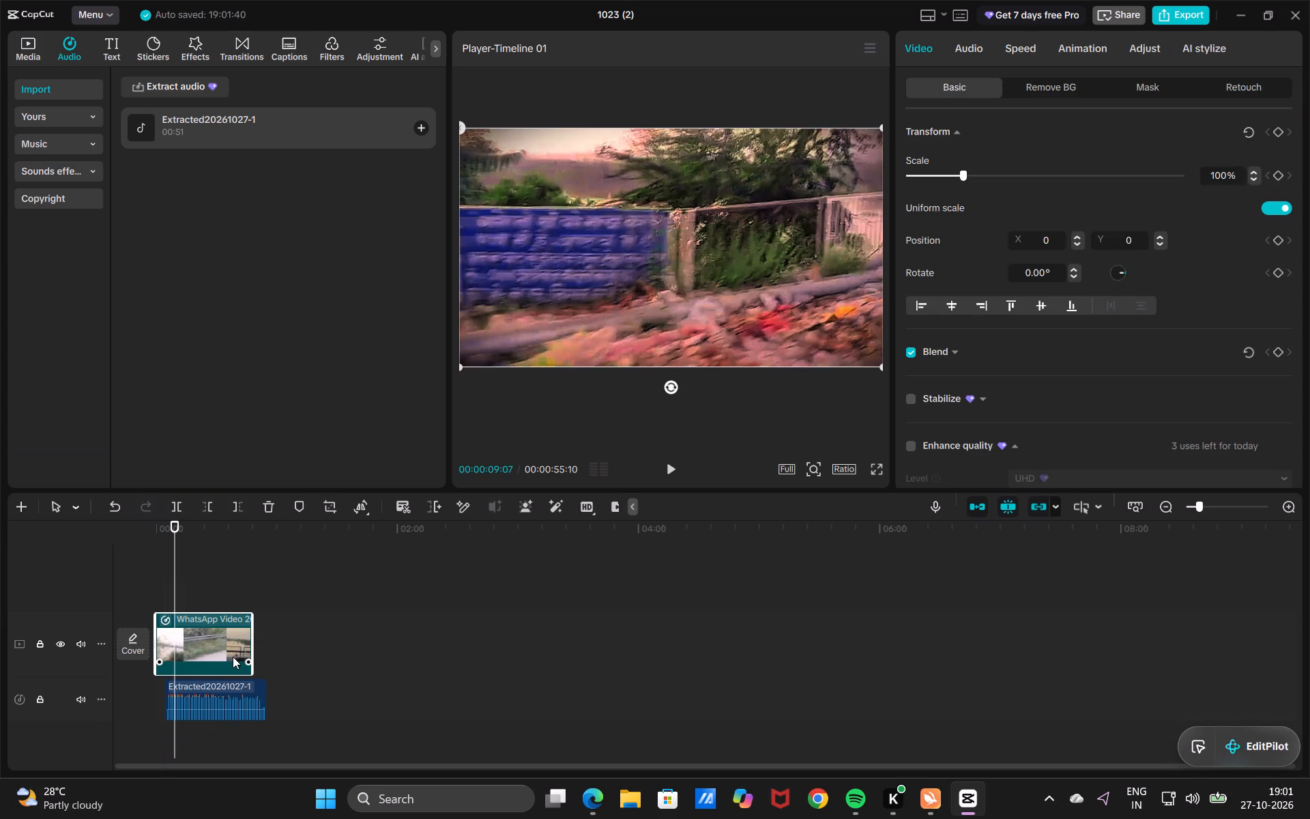
Move the extracted audio clip to the very start of the timeline, aligned with the beginning of the video.
drag(204, 694, 183, 687)
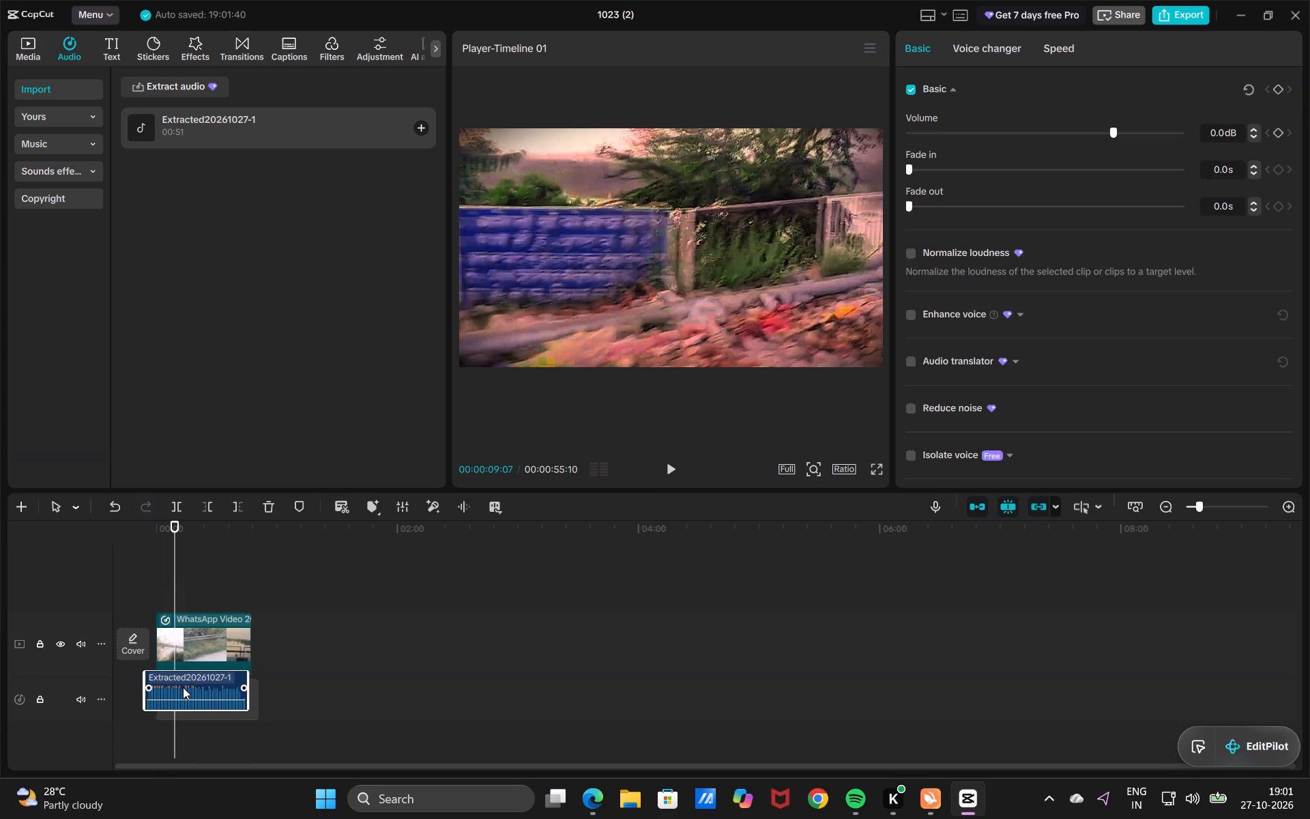
drag(183, 687, 199, 685)
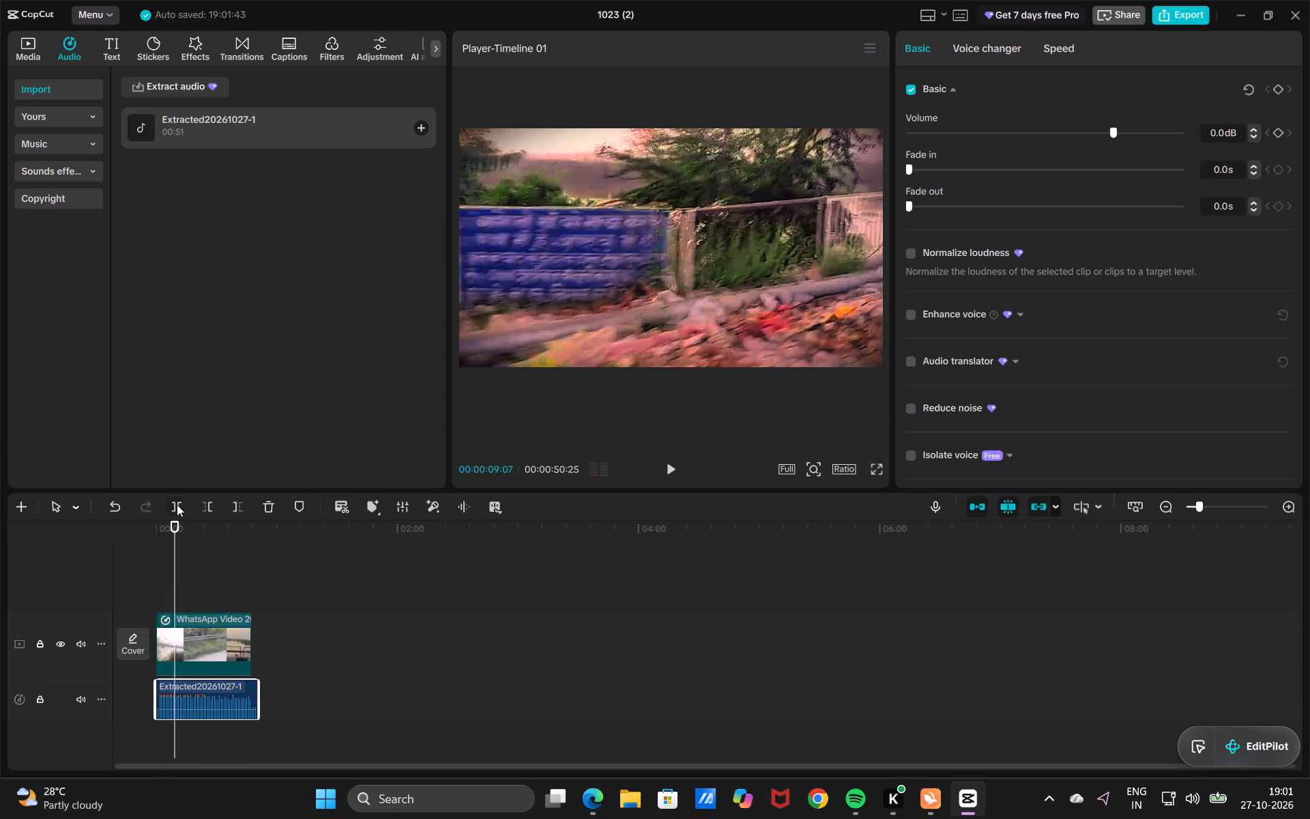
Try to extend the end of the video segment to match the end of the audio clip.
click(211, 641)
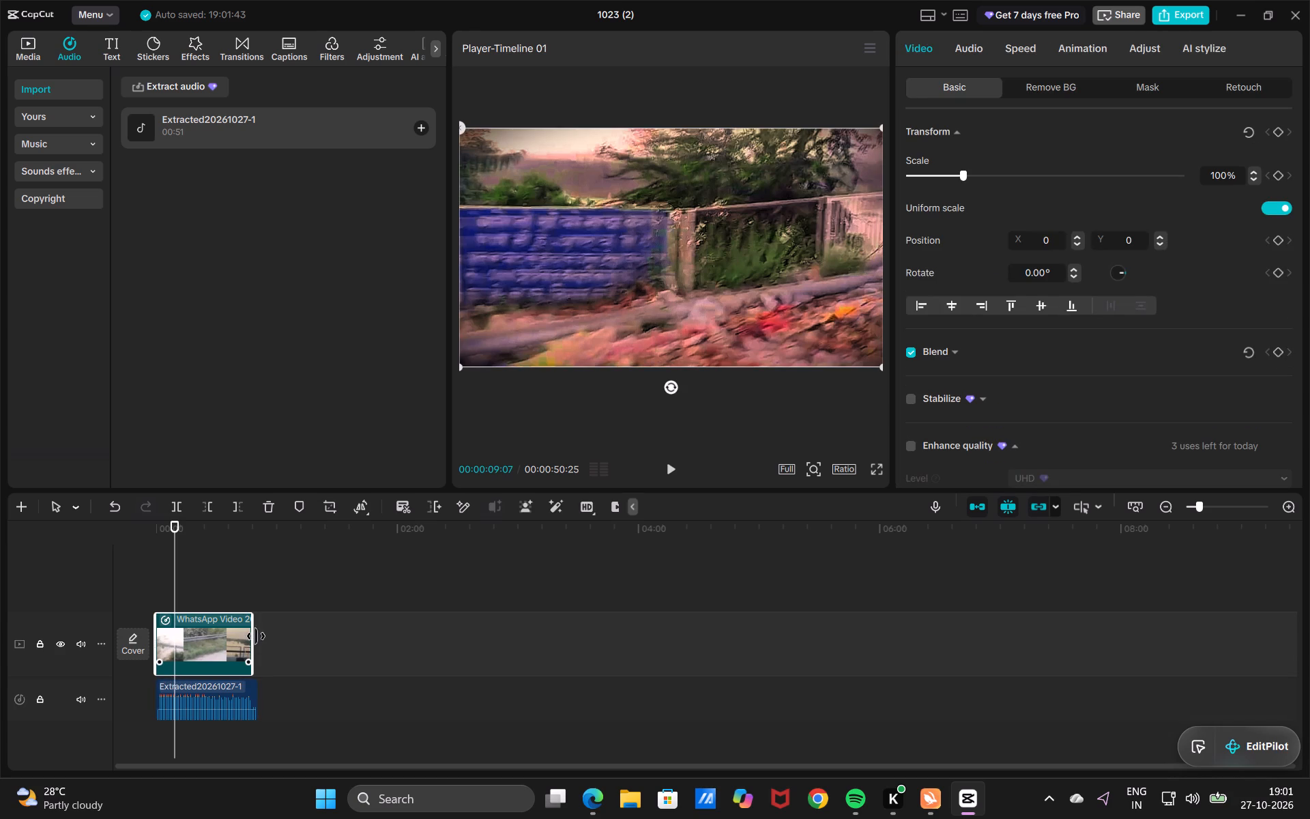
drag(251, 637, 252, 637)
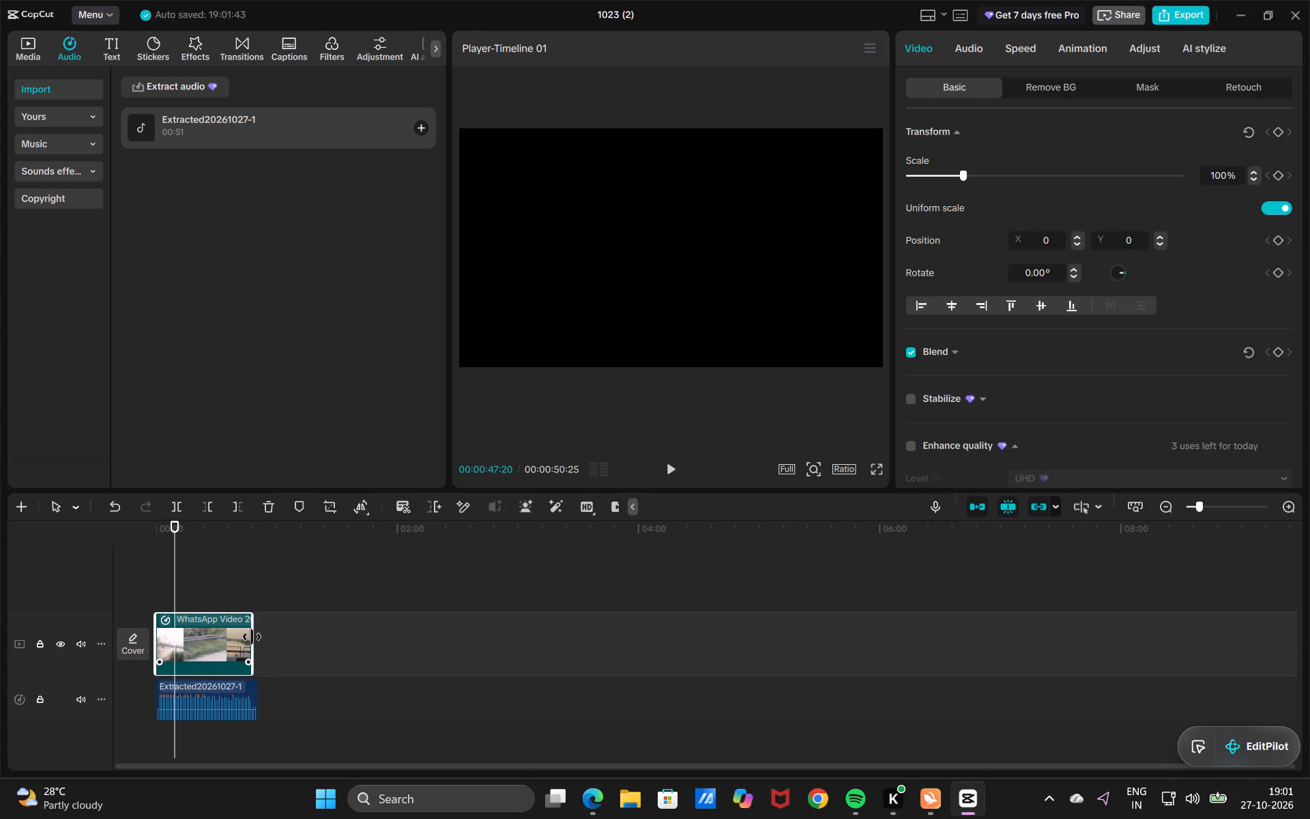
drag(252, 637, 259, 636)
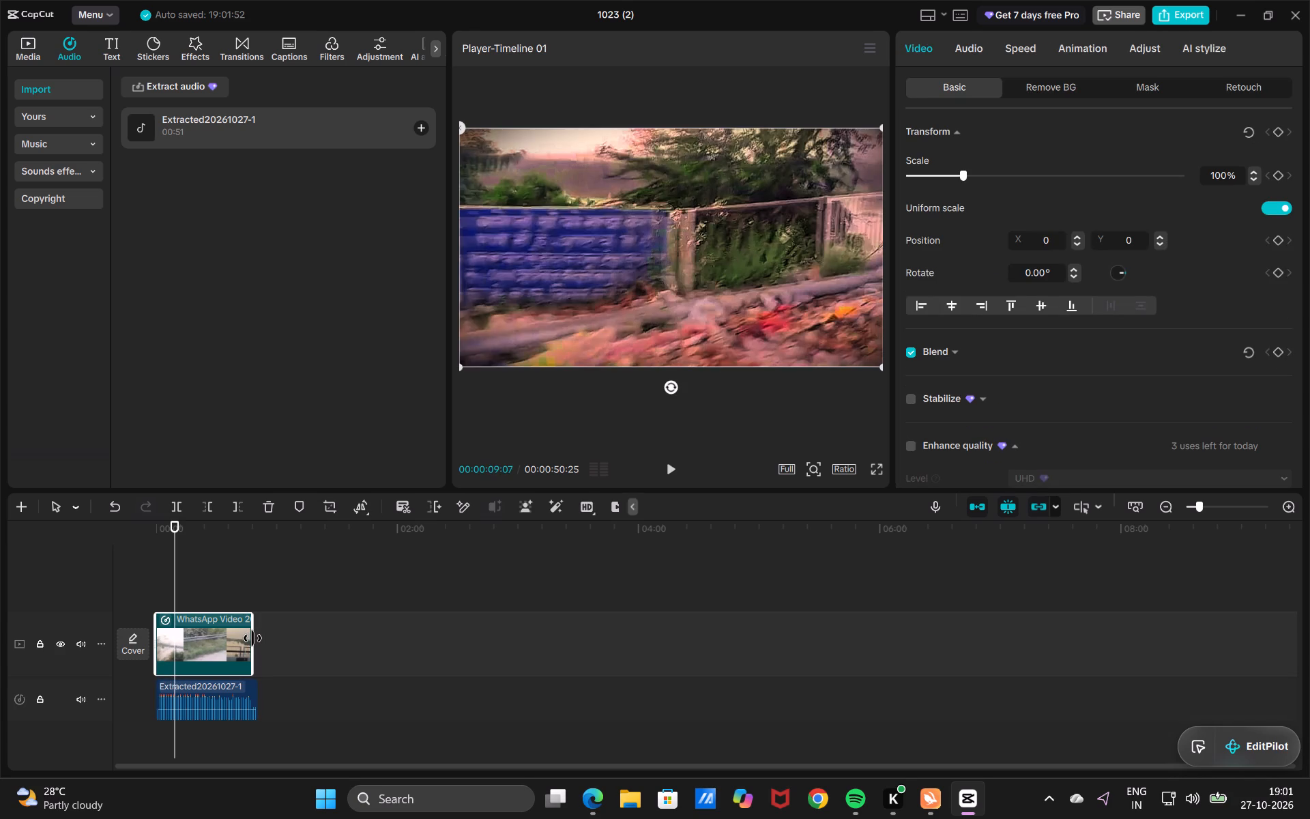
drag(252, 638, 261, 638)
Play back the video together with the extracted audio from the start of the timeline.
click(170, 702)
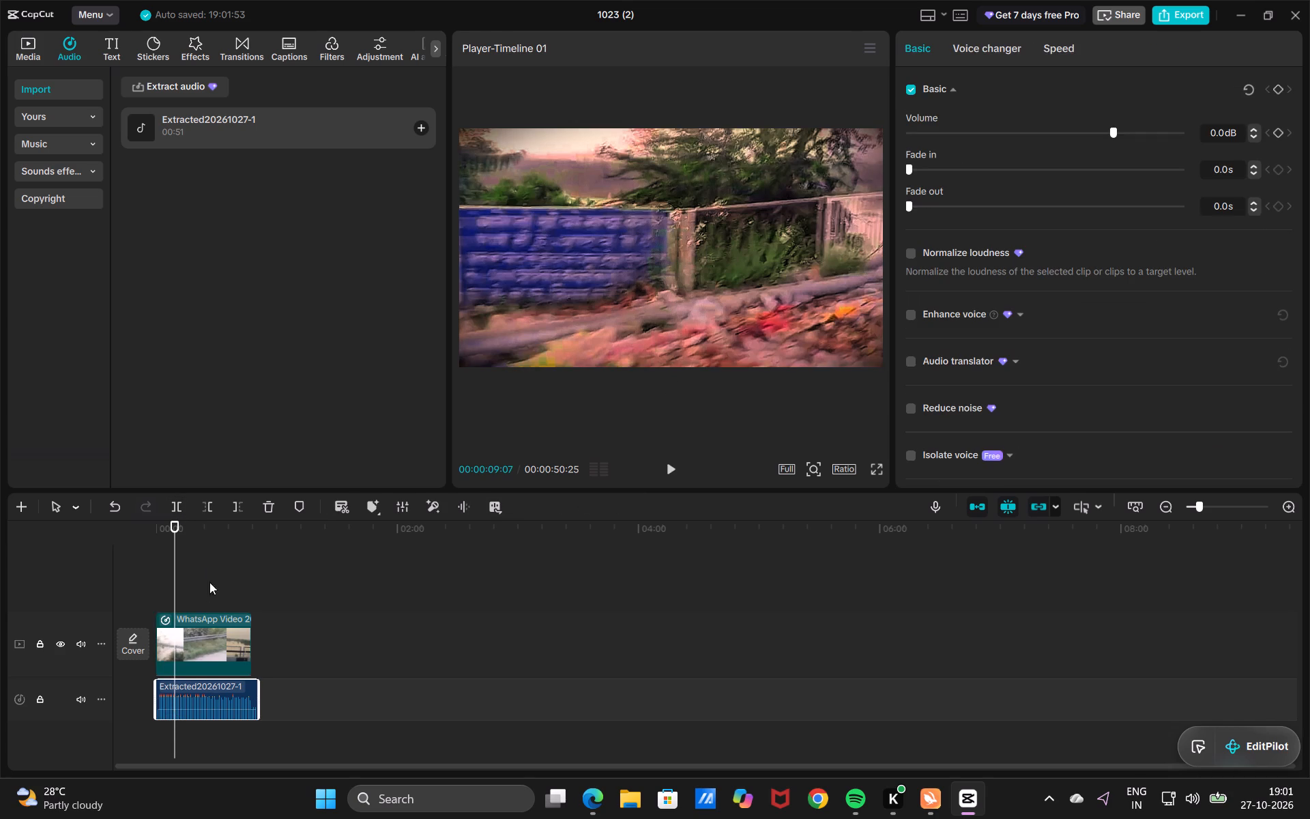
drag(177, 524, 174, 528)
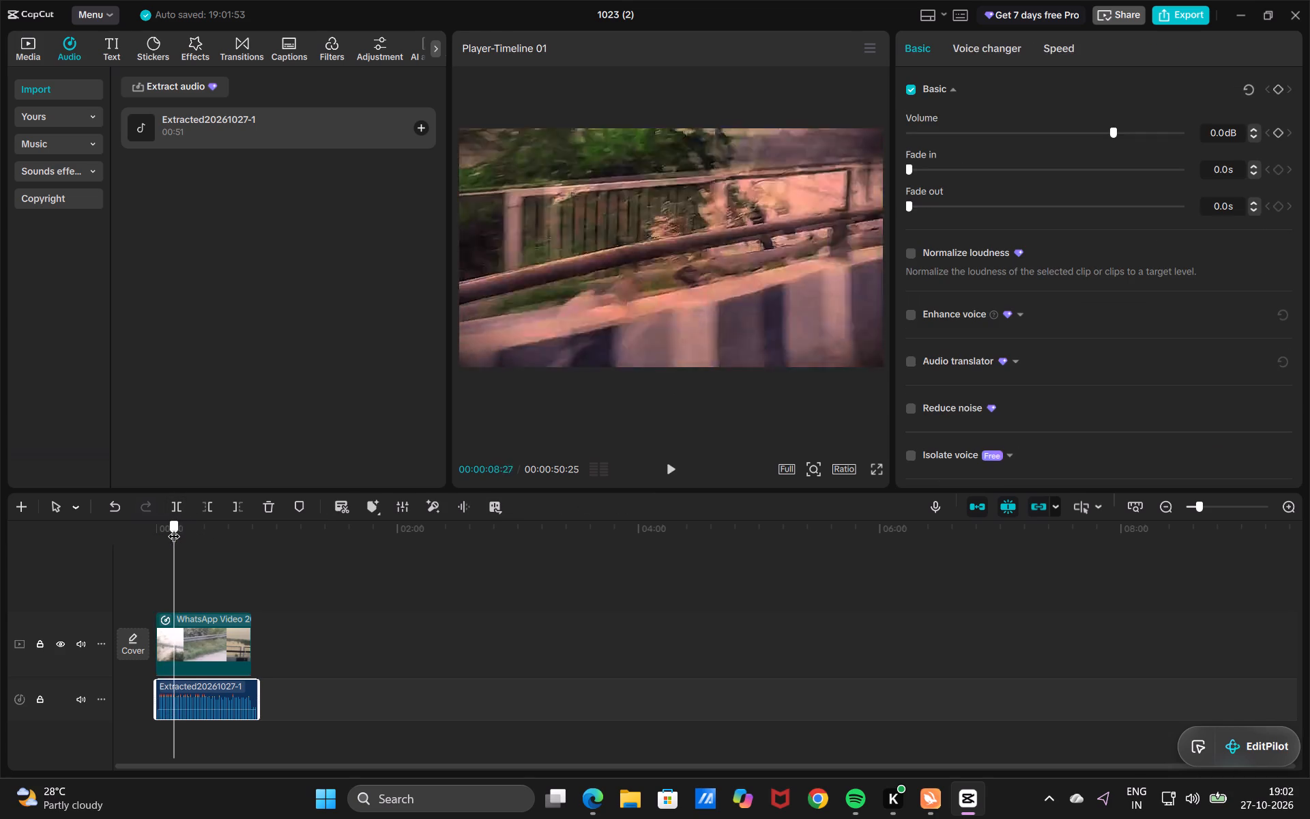
drag(174, 528, 127, 531)
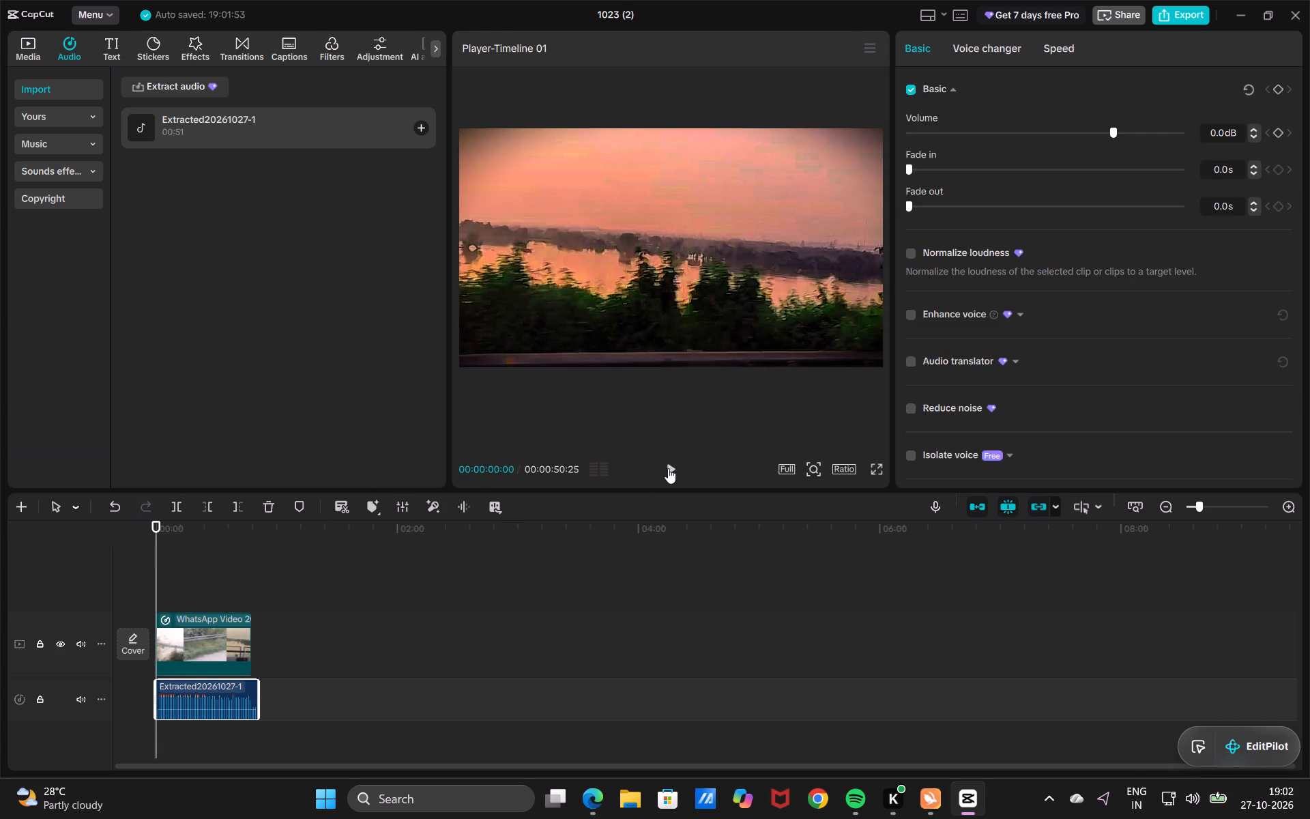
click(666, 464)
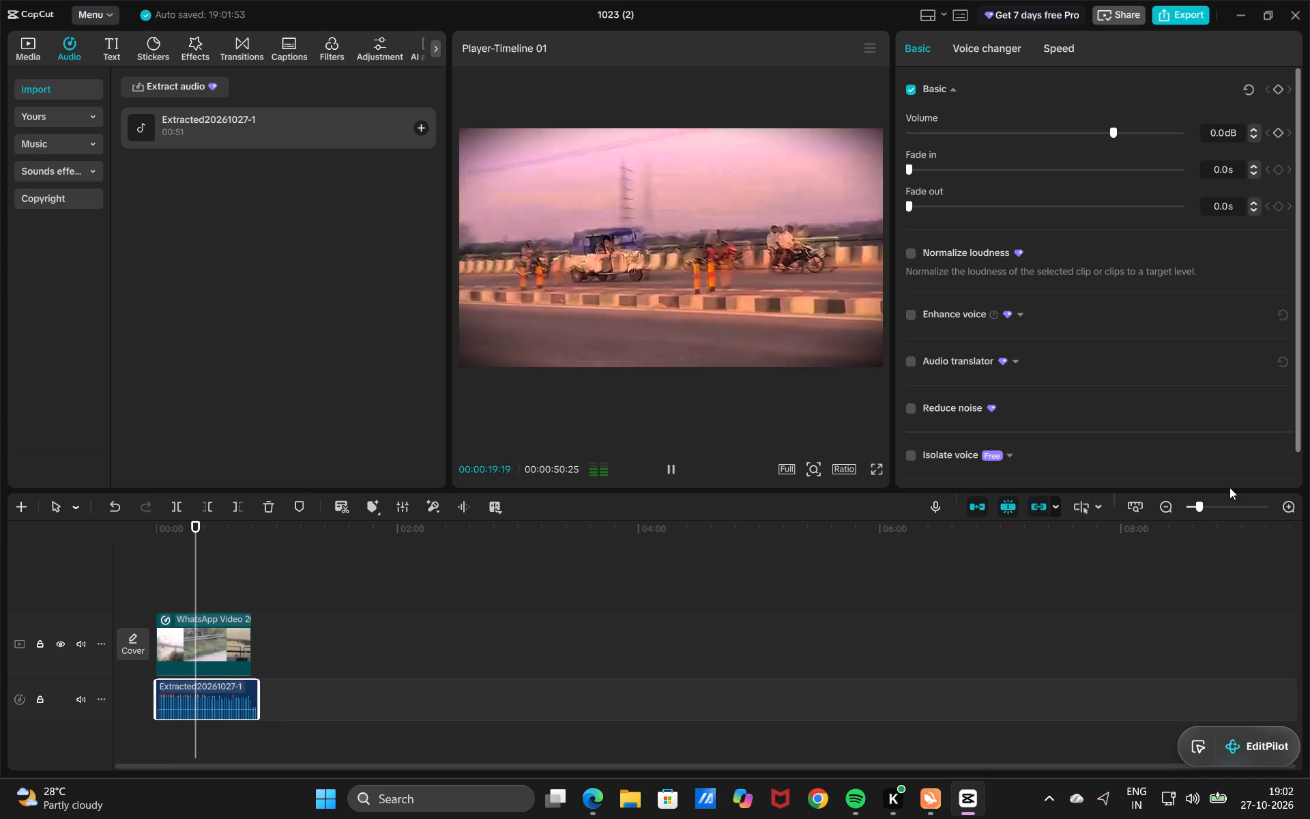
click(1207, 502)
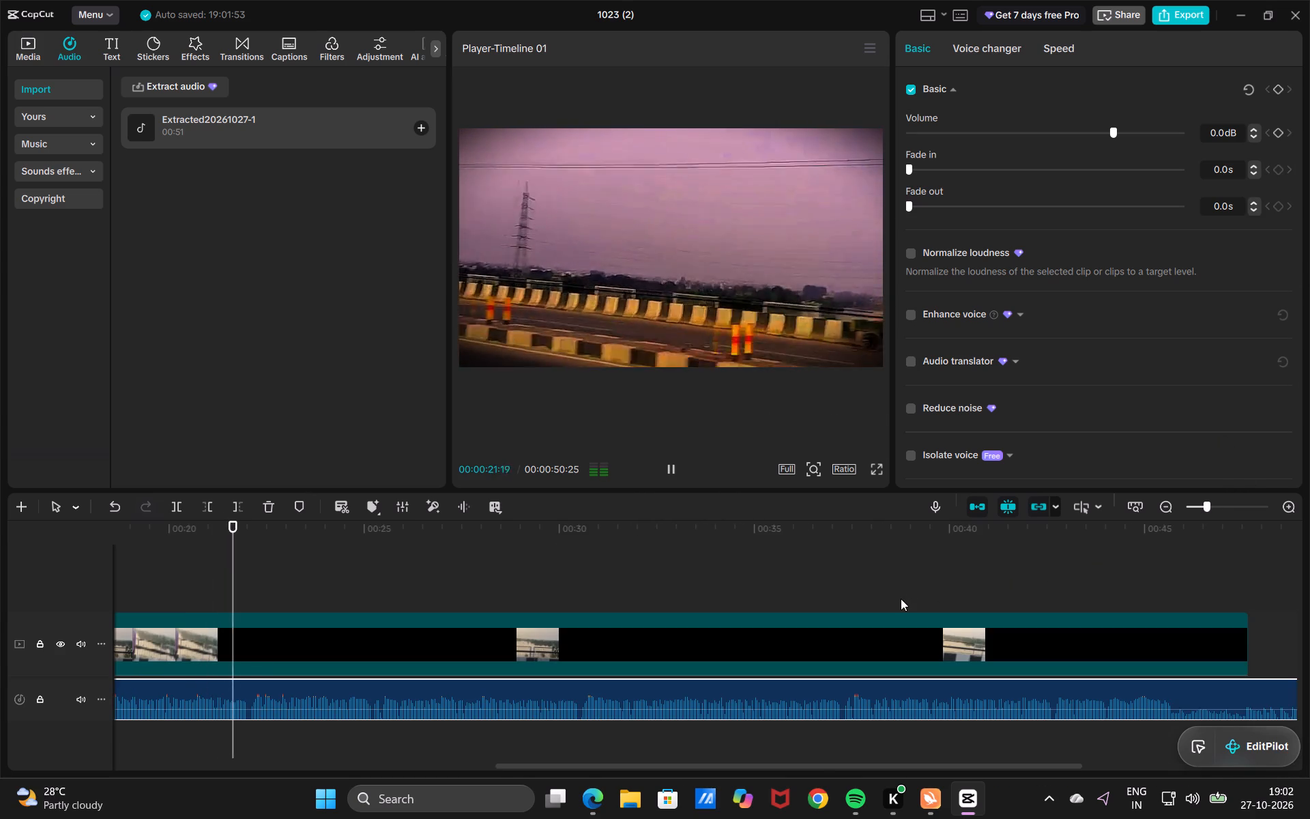
Add a 10.0 s fade-out to the end of the extracted audio clip.
scroll(899, 594, down, 4)
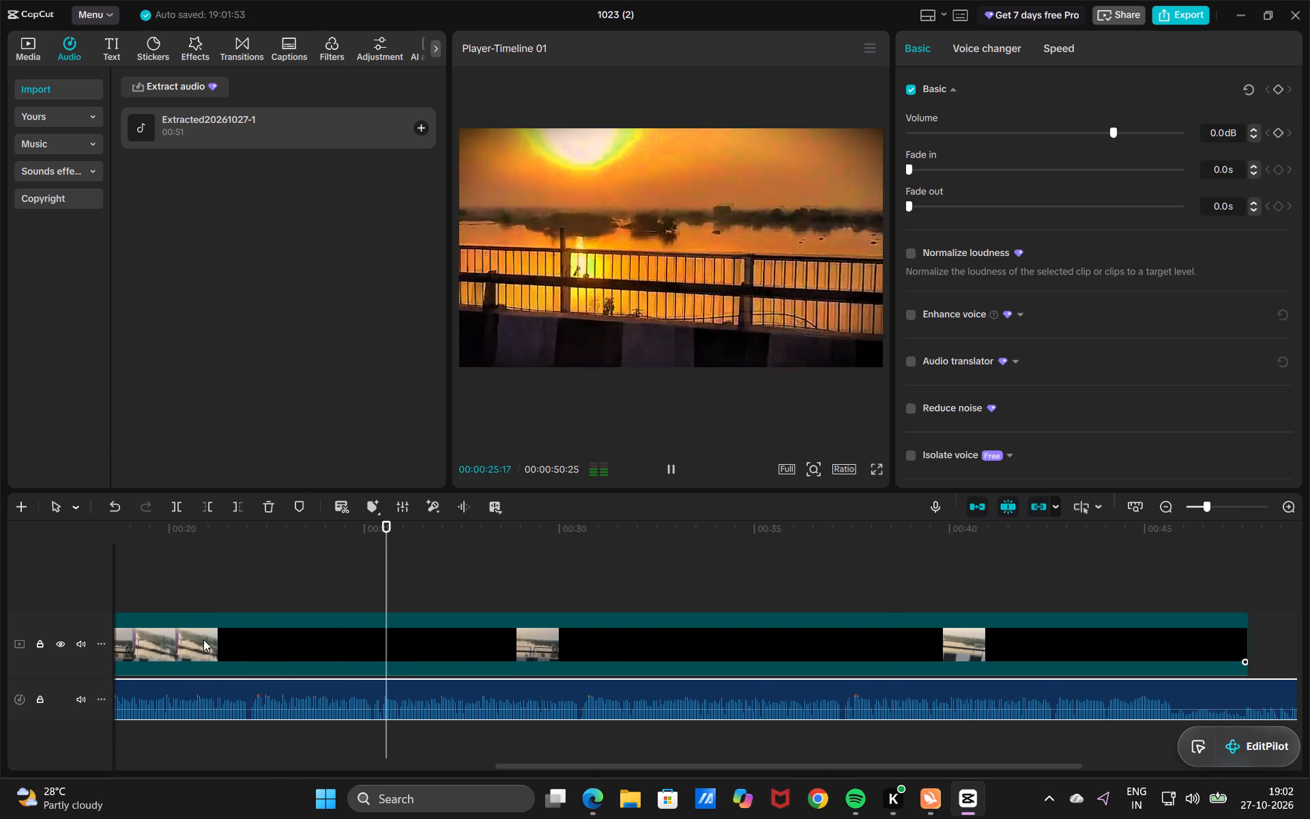
scroll(512, 634, down, 5)
scroll(513, 636, up, 5)
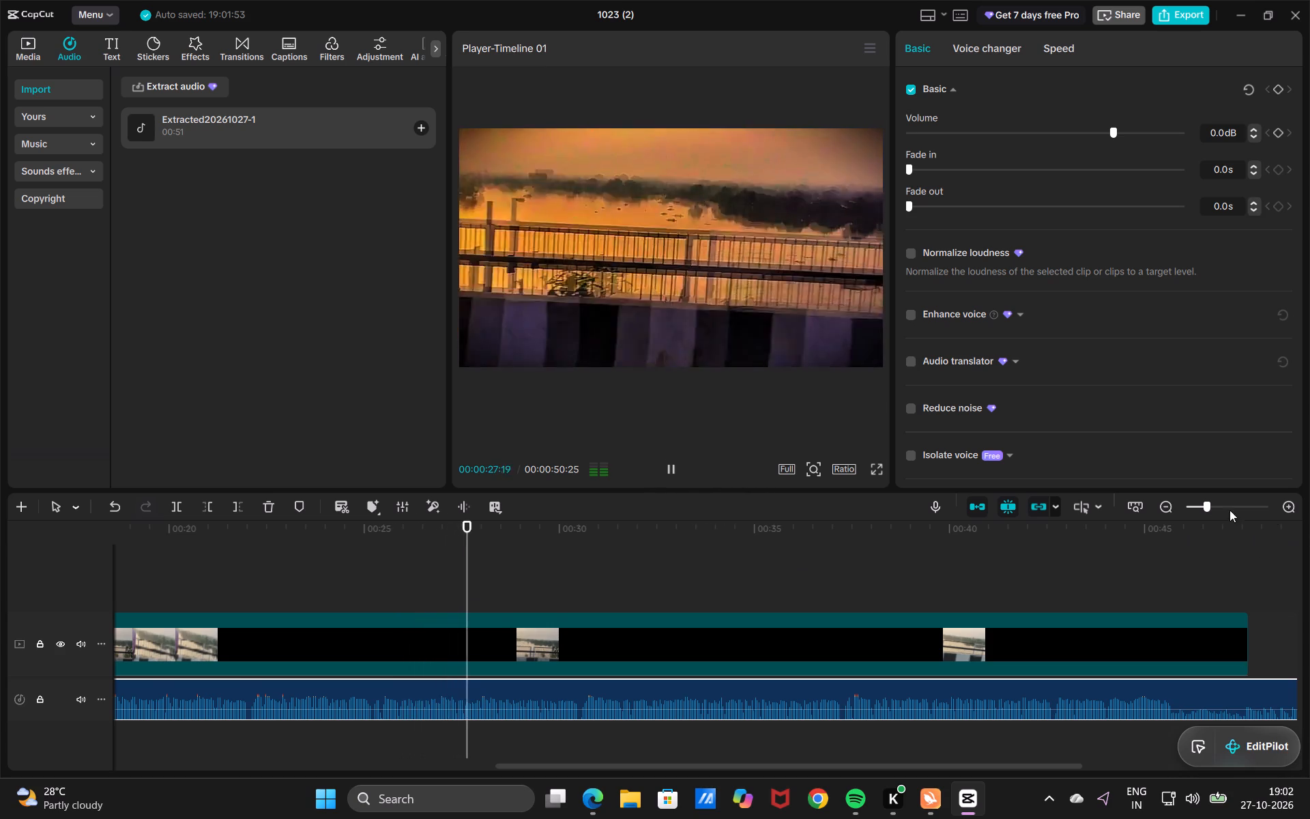
click(1193, 502)
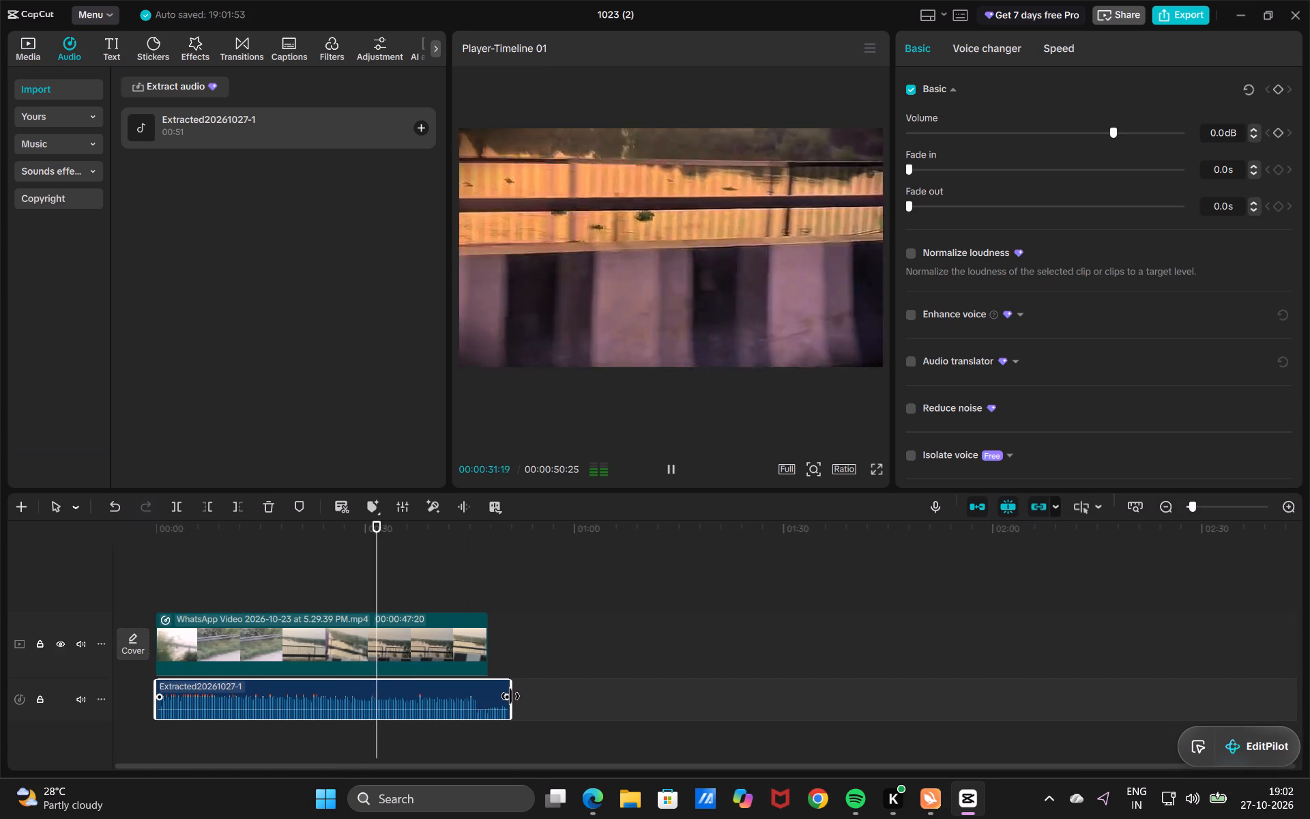
drag(510, 696, 476, 693)
drag(506, 699, 505, 698)
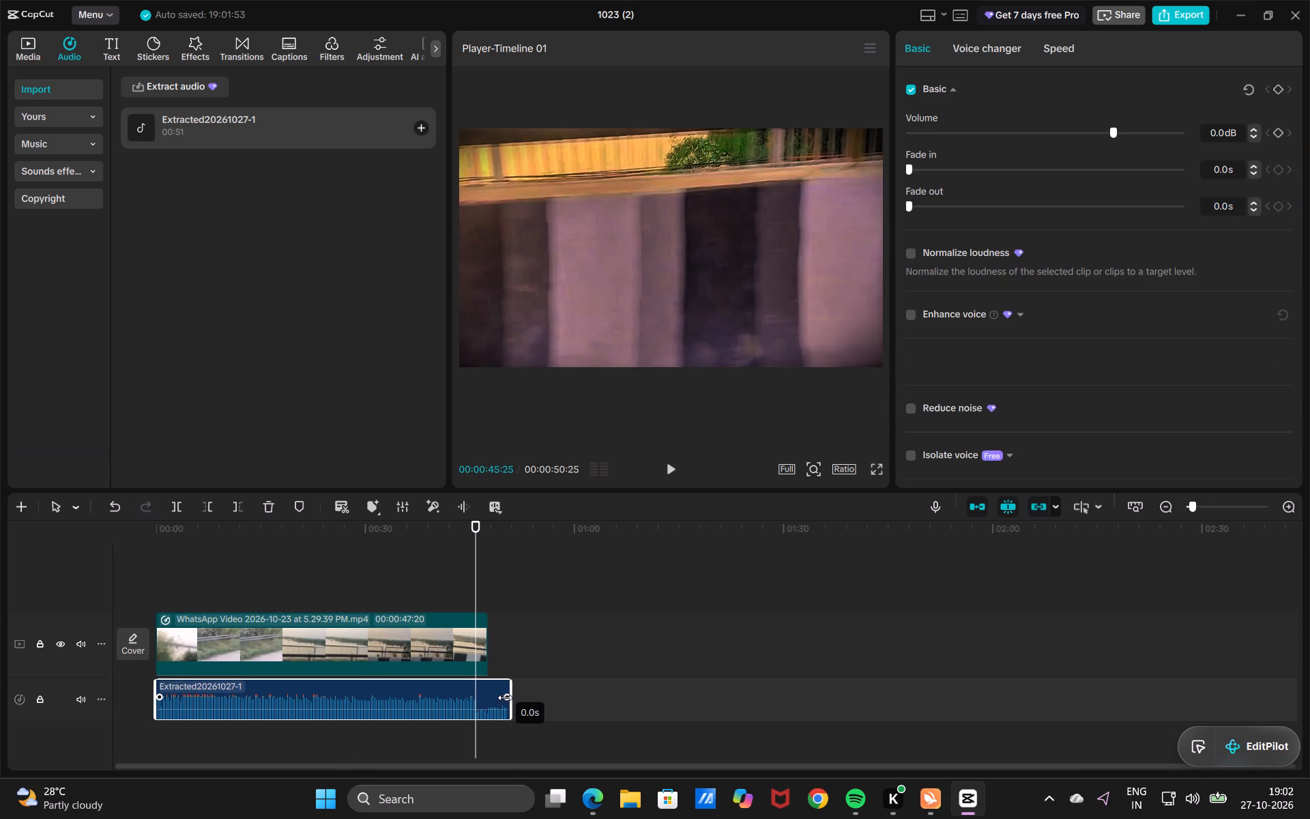
drag(505, 698, 373, 696)
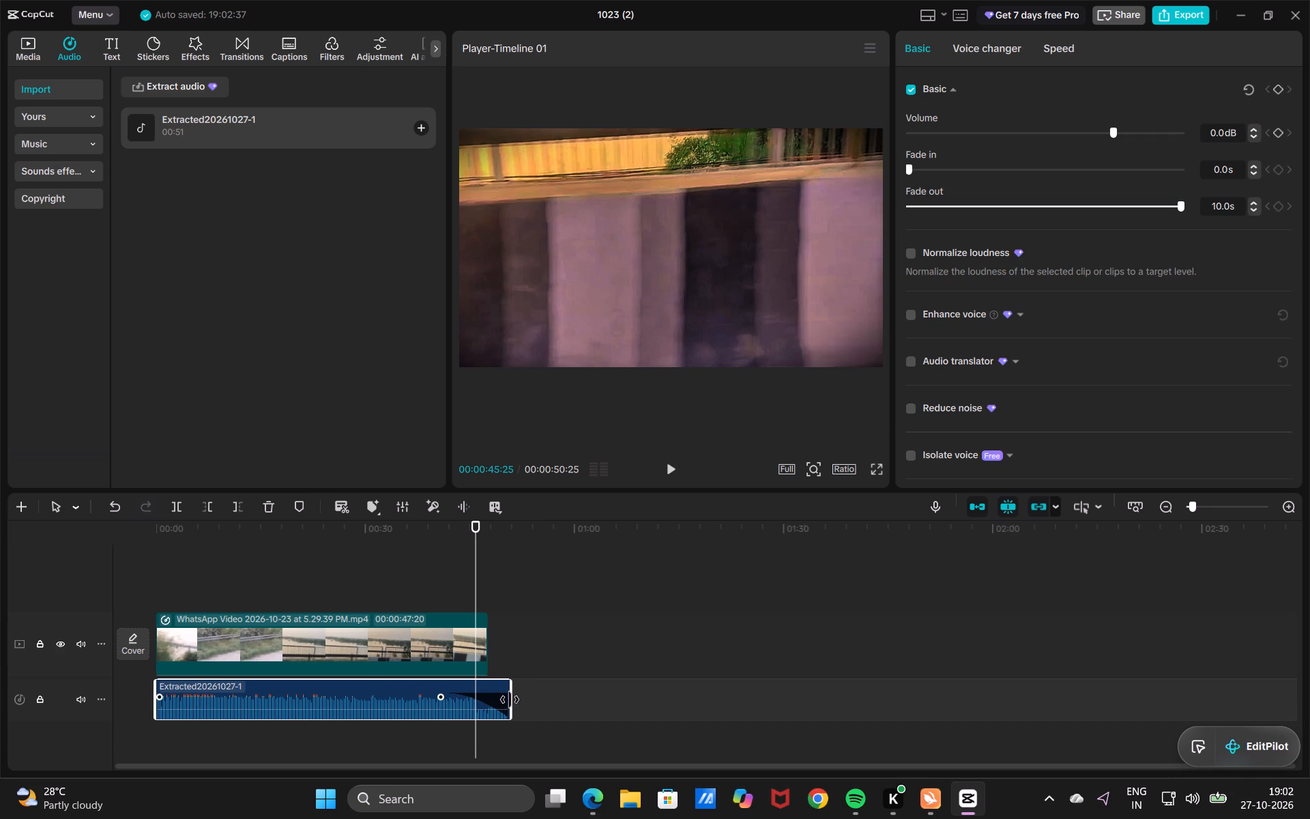
Trim the end of the extracted audio clip back so that the clip lasts about 16 seconds.
drag(510, 700, 280, 711)
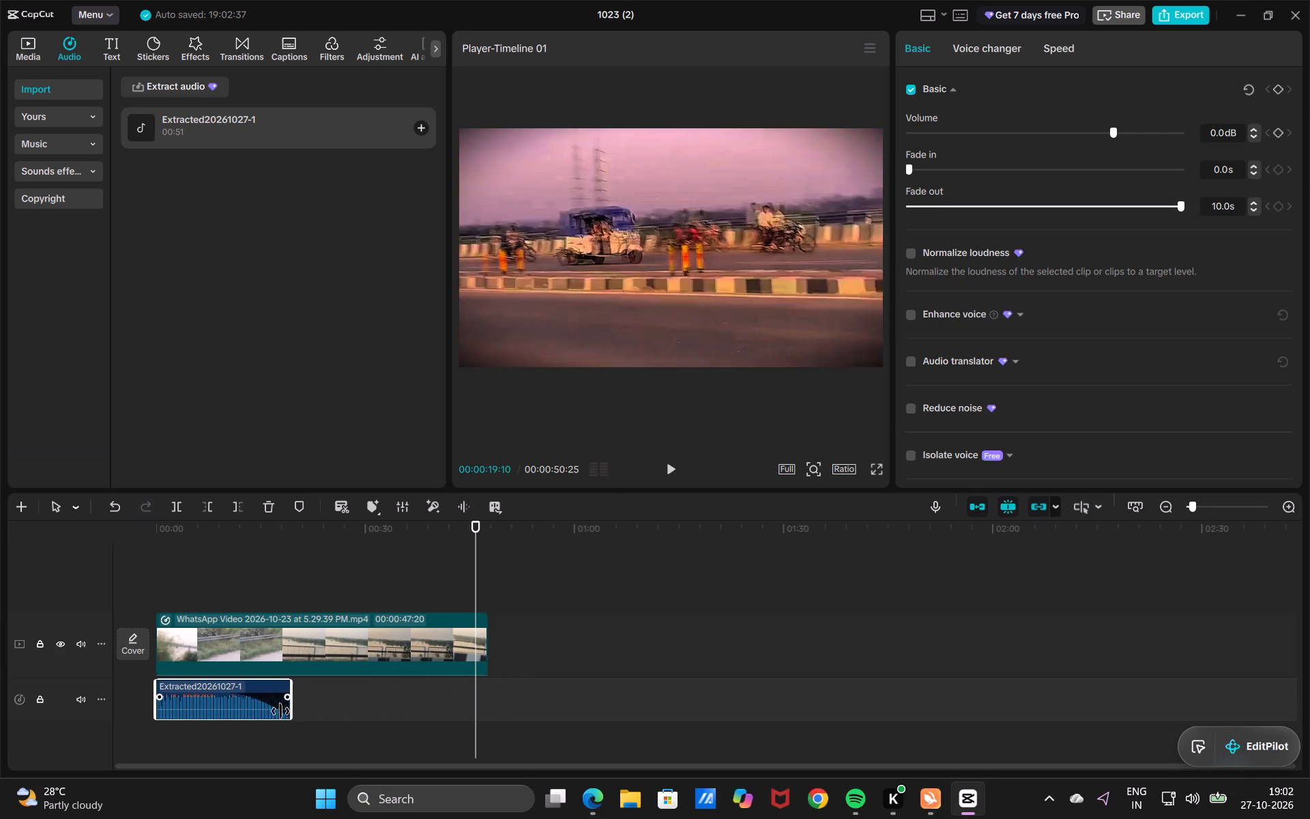
drag(280, 711, 260, 710)
drag(252, 717, 249, 719)
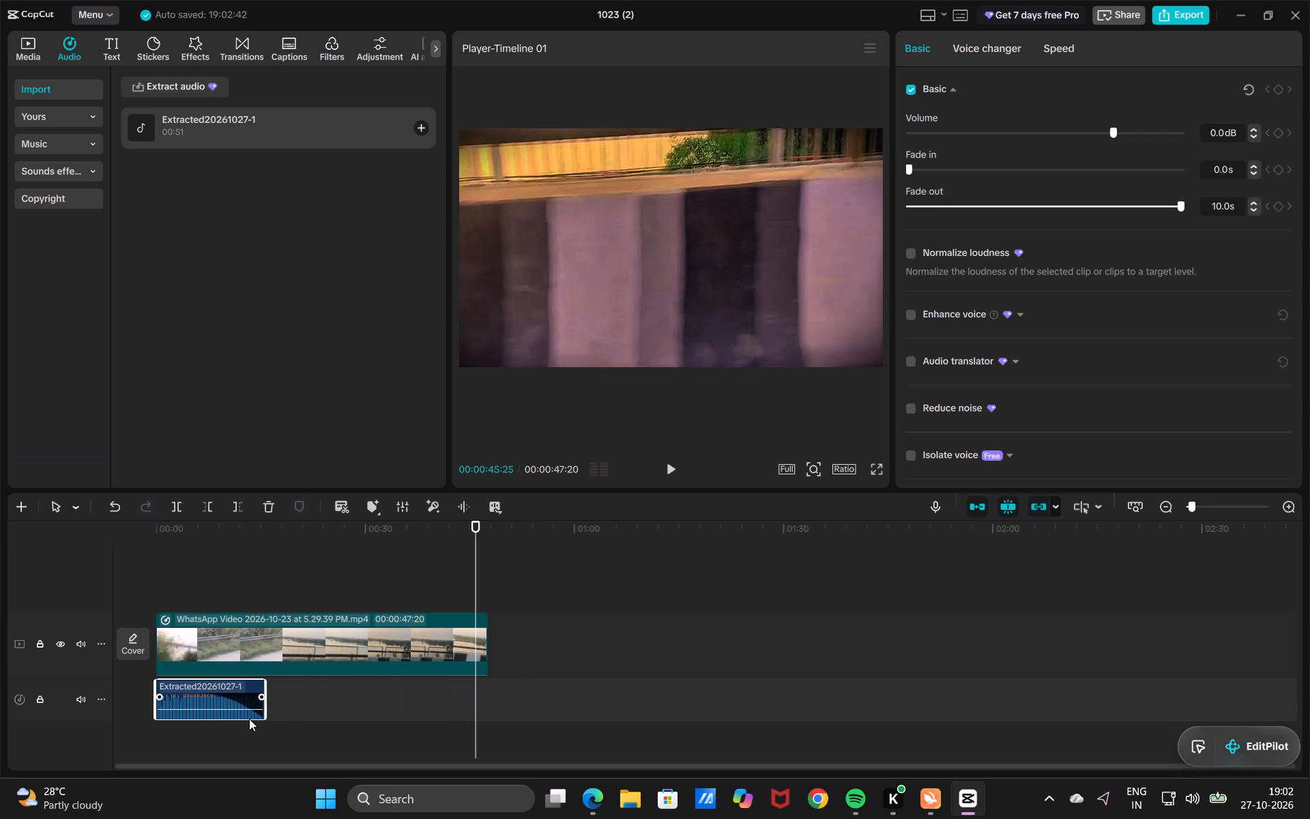
Move the trimmed audio clip later on its track so it starts at about 18 seconds.
drag(249, 719, 380, 719)
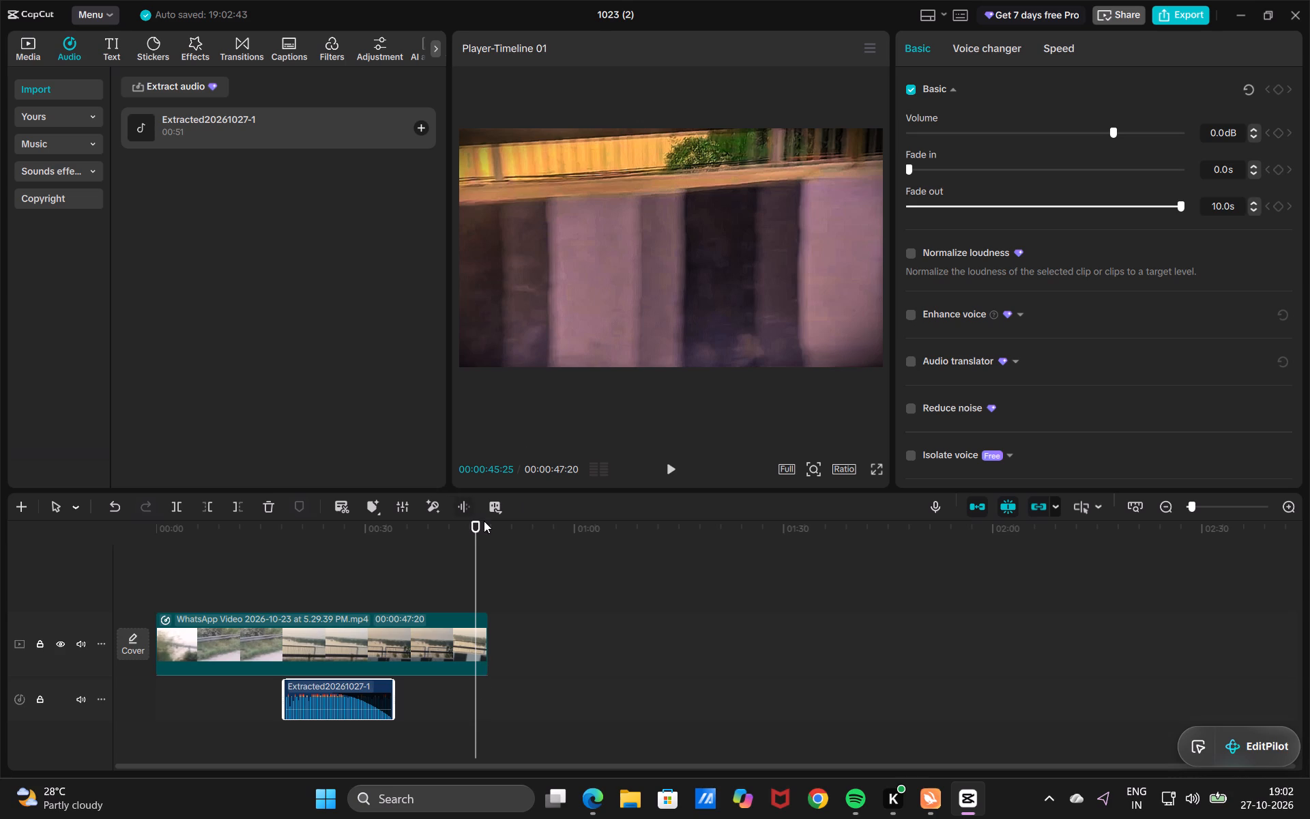
Play back the video with the repositioned audio from the audio clip's start, at about 18 seconds.
drag(469, 523, 184, 648)
drag(188, 648, 227, 644)
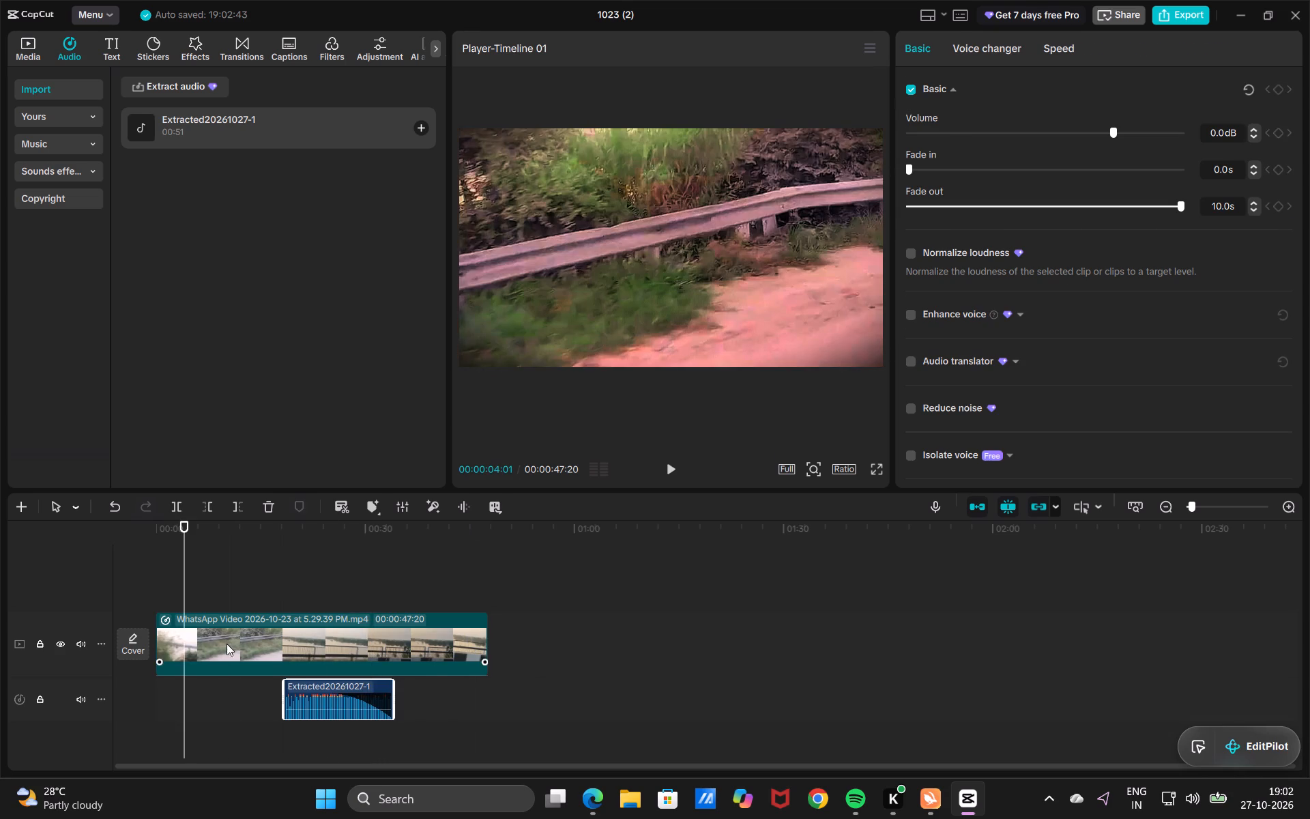
drag(227, 644, 250, 644)
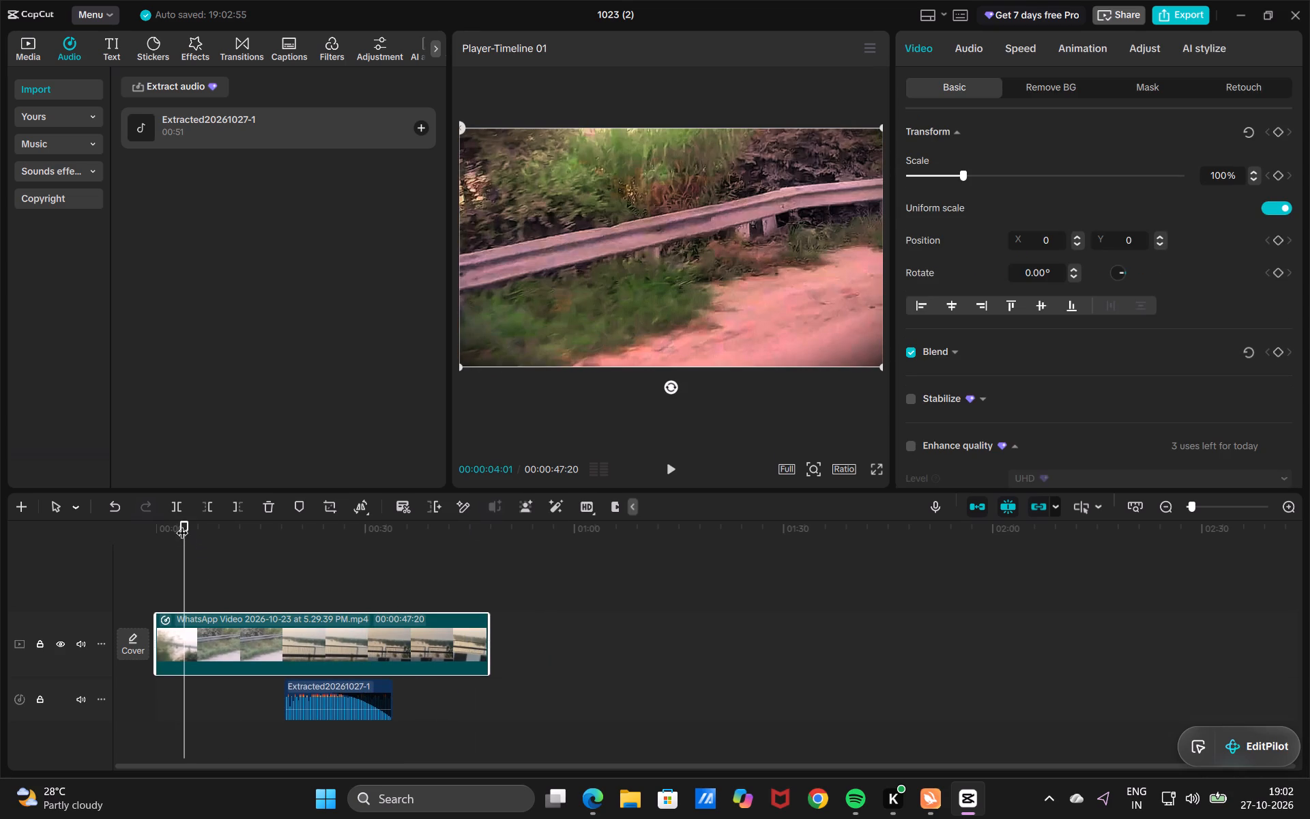
drag(182, 524, 283, 536)
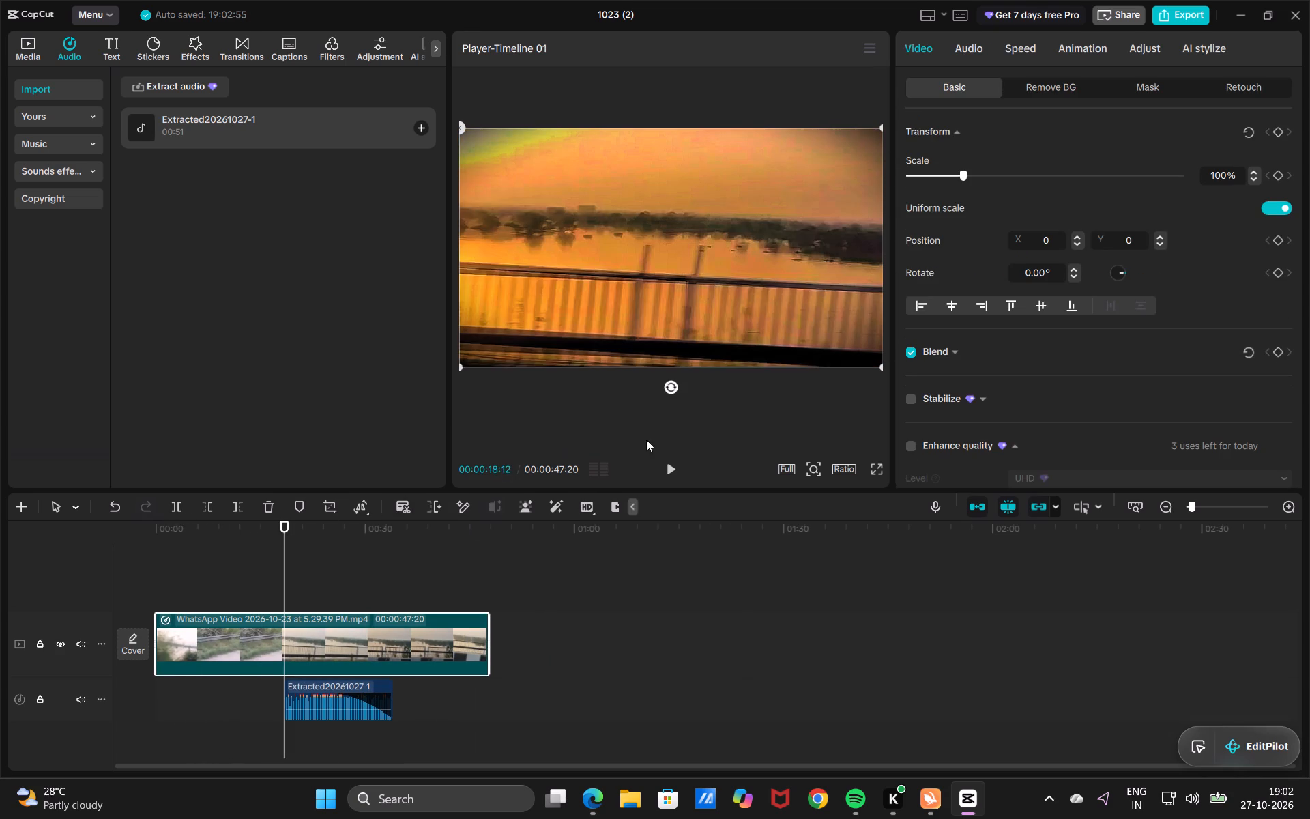
click(671, 464)
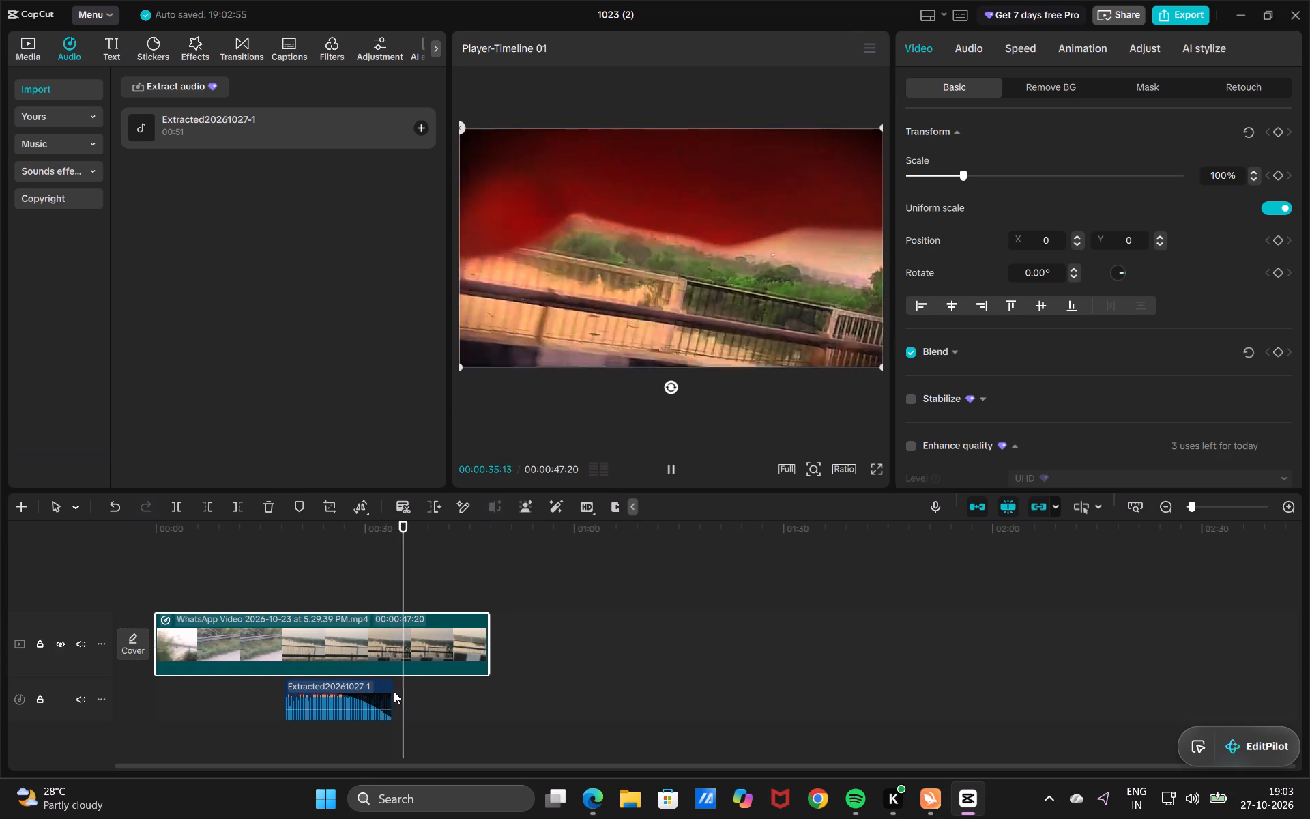
Trim the end of the extracted audio clip further, shortening the clip to about 9 seconds.
drag(393, 691, 349, 693)
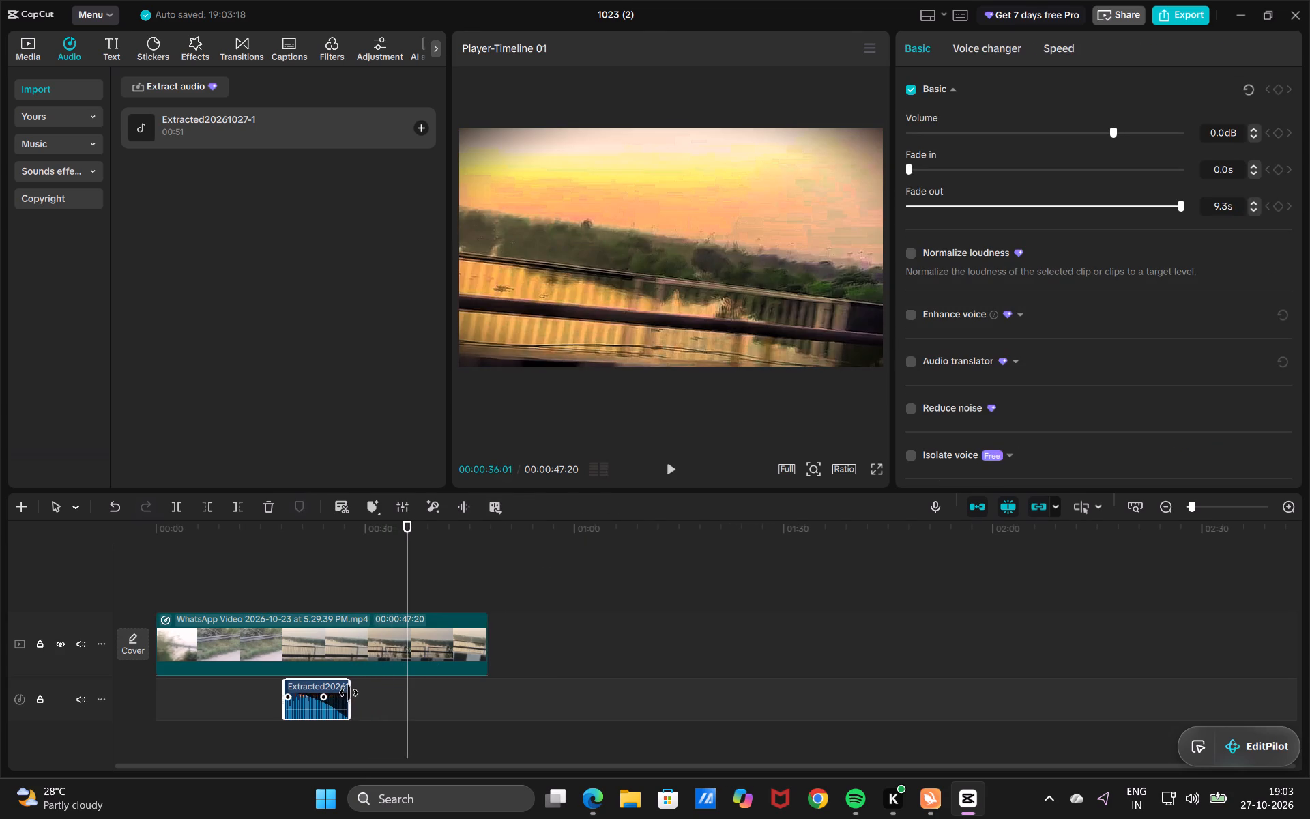
Play back the video with the shortened audio from just before the audio clip's start.
drag(404, 519, 323, 536)
drag(323, 536, 306, 539)
drag(411, 523, 279, 555)
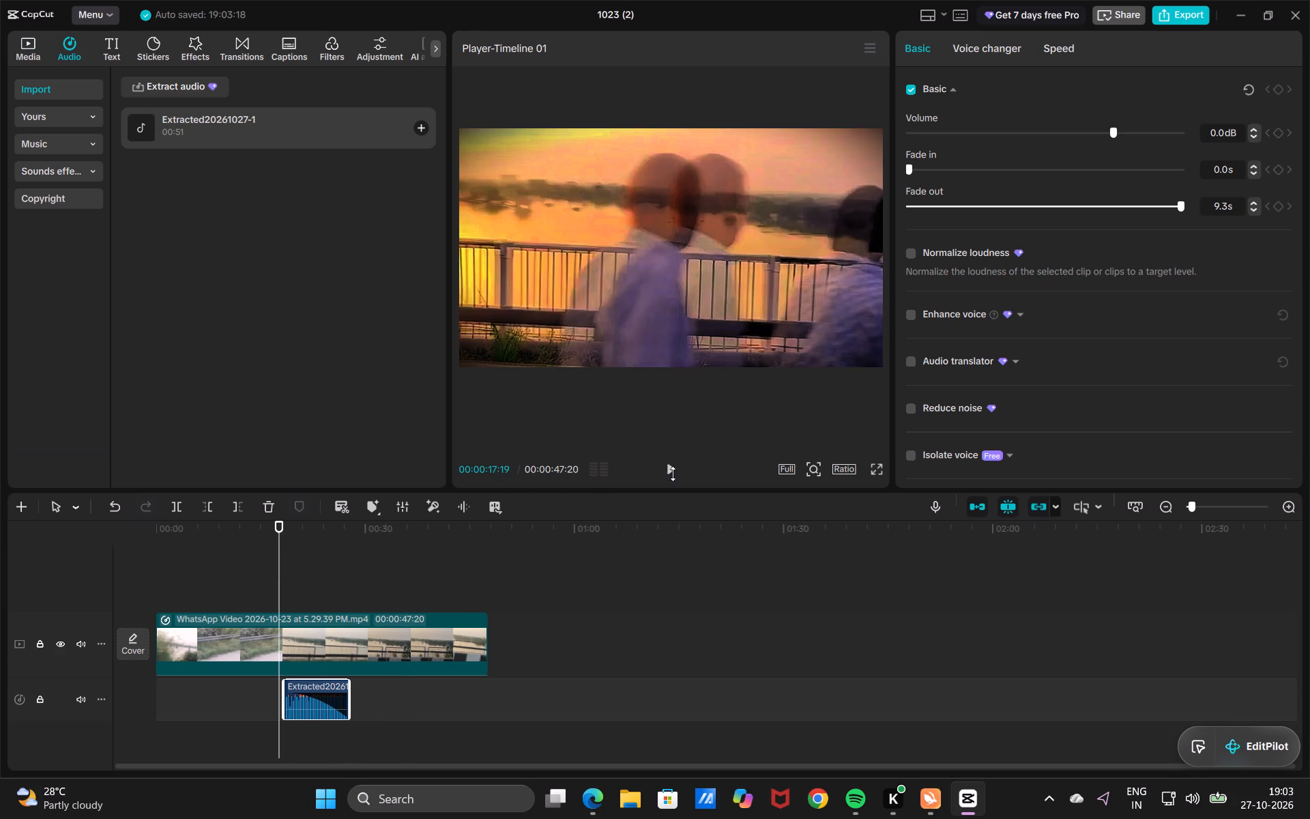
click(674, 473)
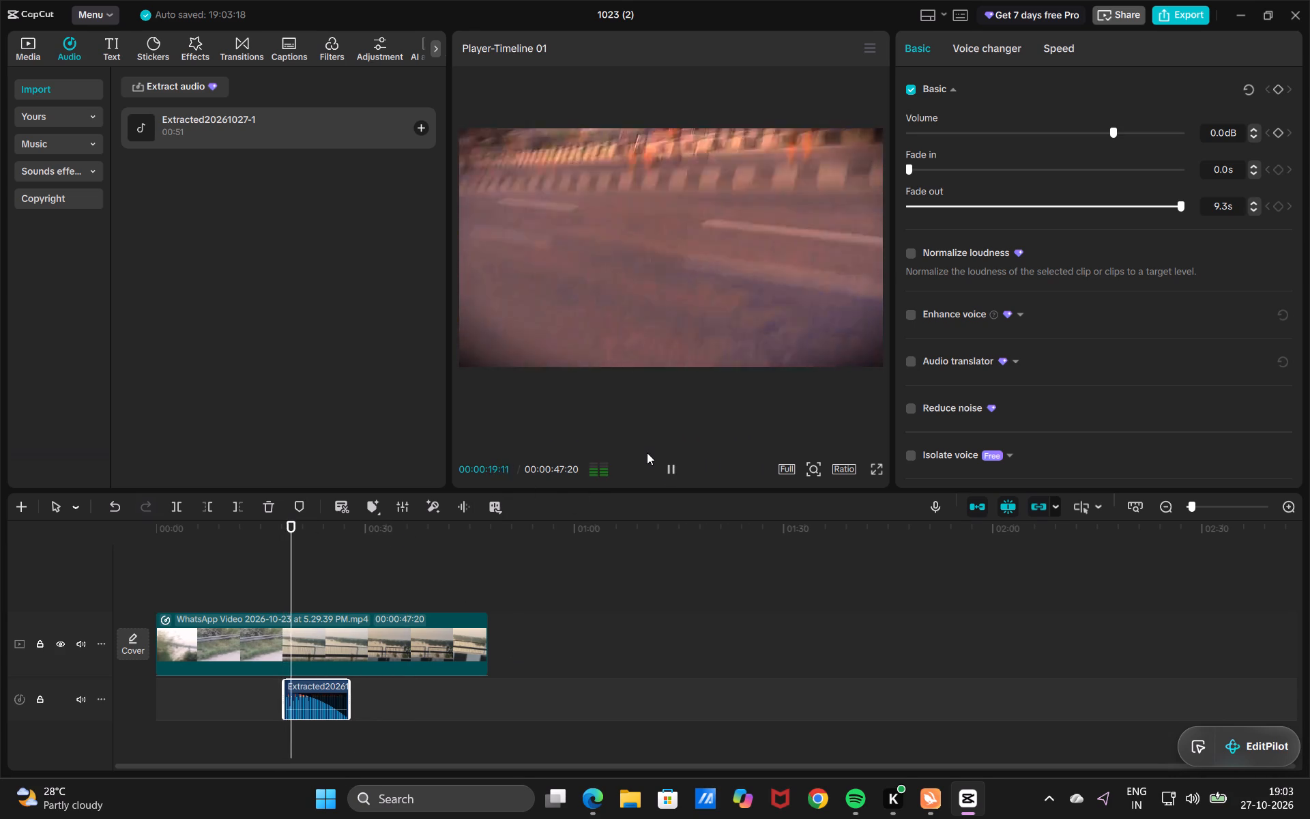
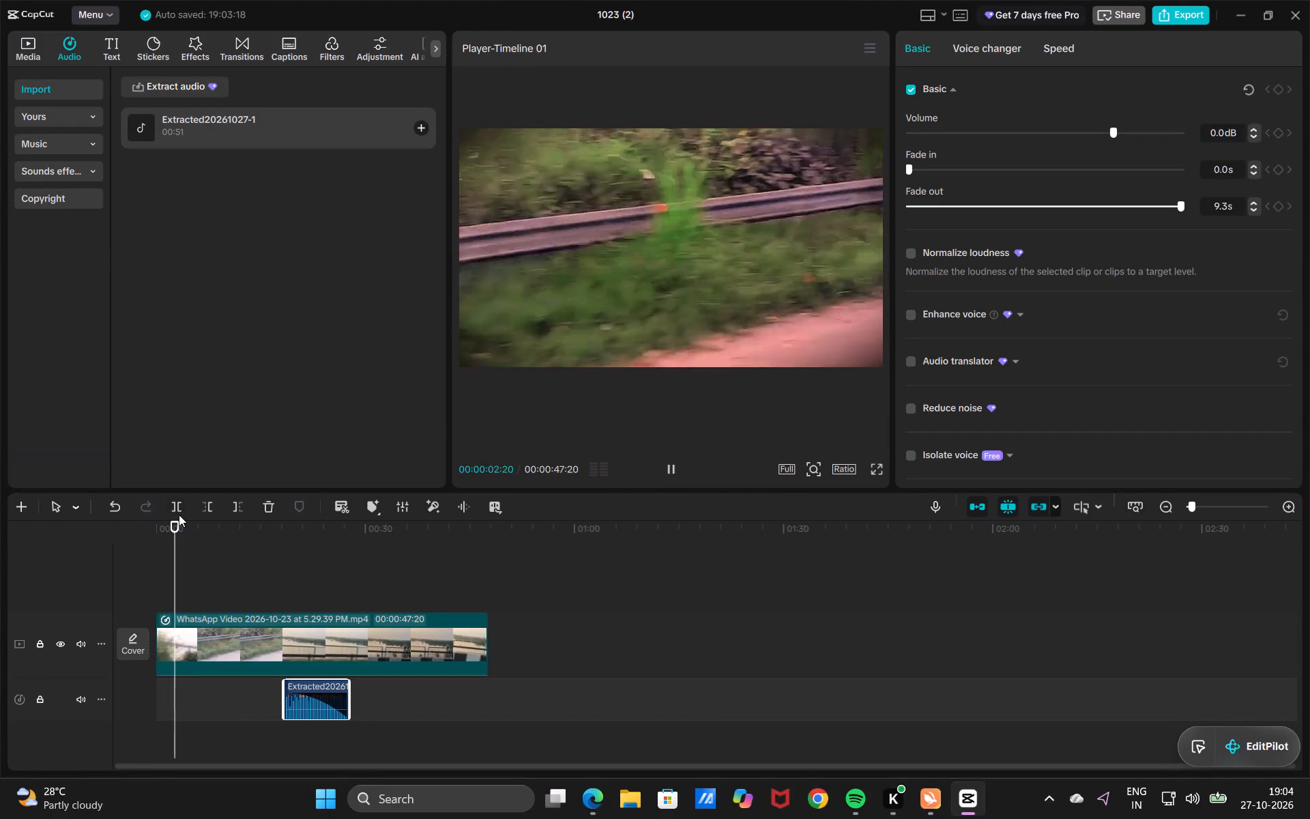
Stop the playback at about 15 seconds and delete the WhatsApp video clip, with its accompanying audio clip, from the timeline.
drag(171, 523, 266, 536)
drag(263, 513, 278, 524)
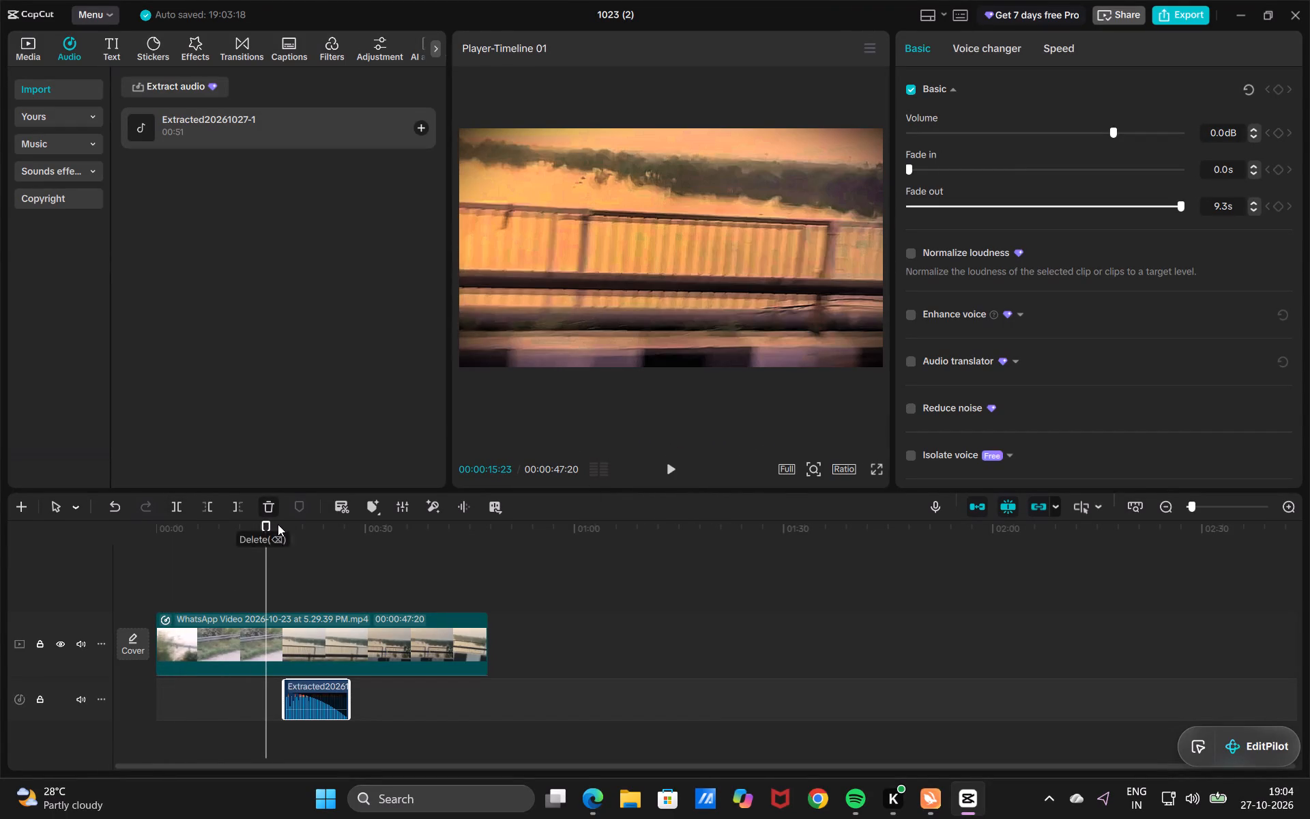
drag(278, 524, 278, 525)
right_click(252, 646)
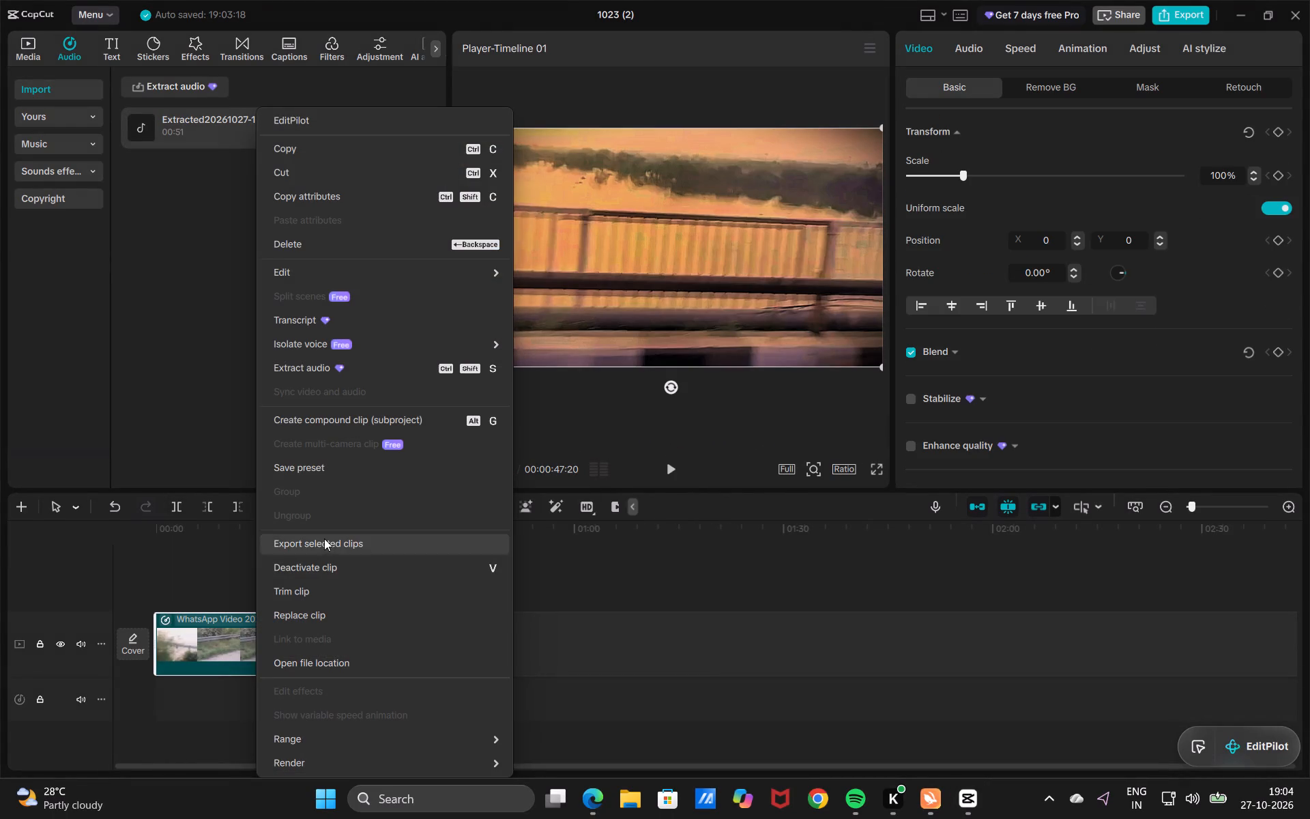
click(247, 566)
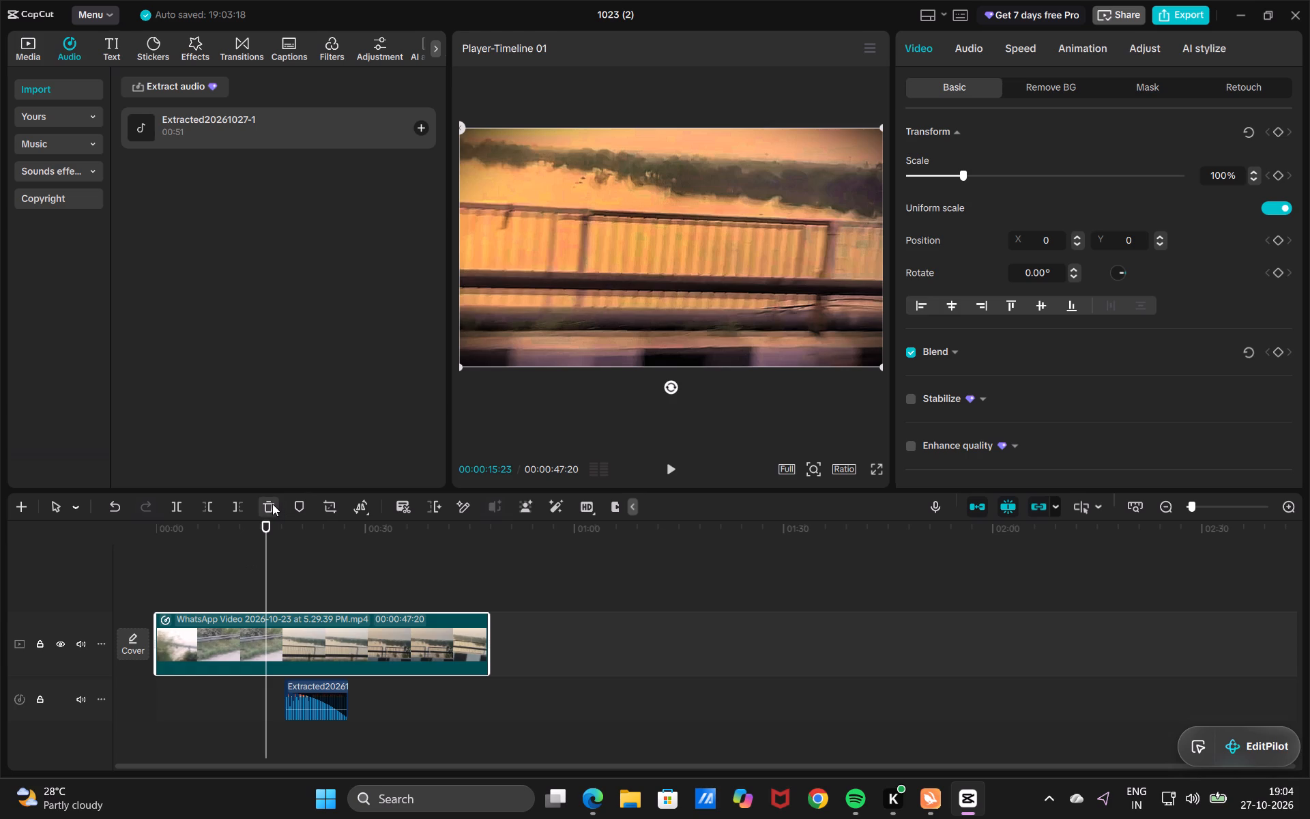
click(272, 504)
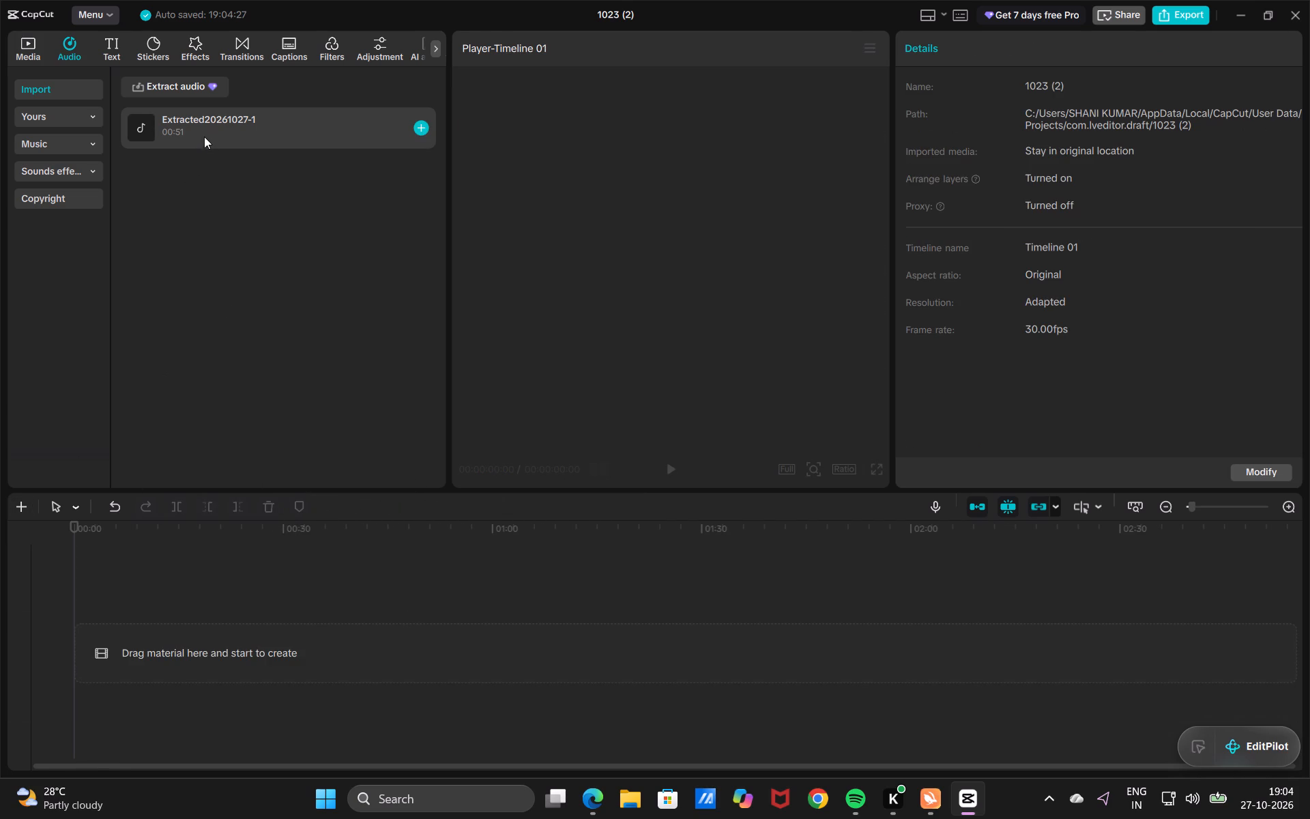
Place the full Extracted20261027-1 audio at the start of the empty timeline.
drag(203, 131, 156, 633)
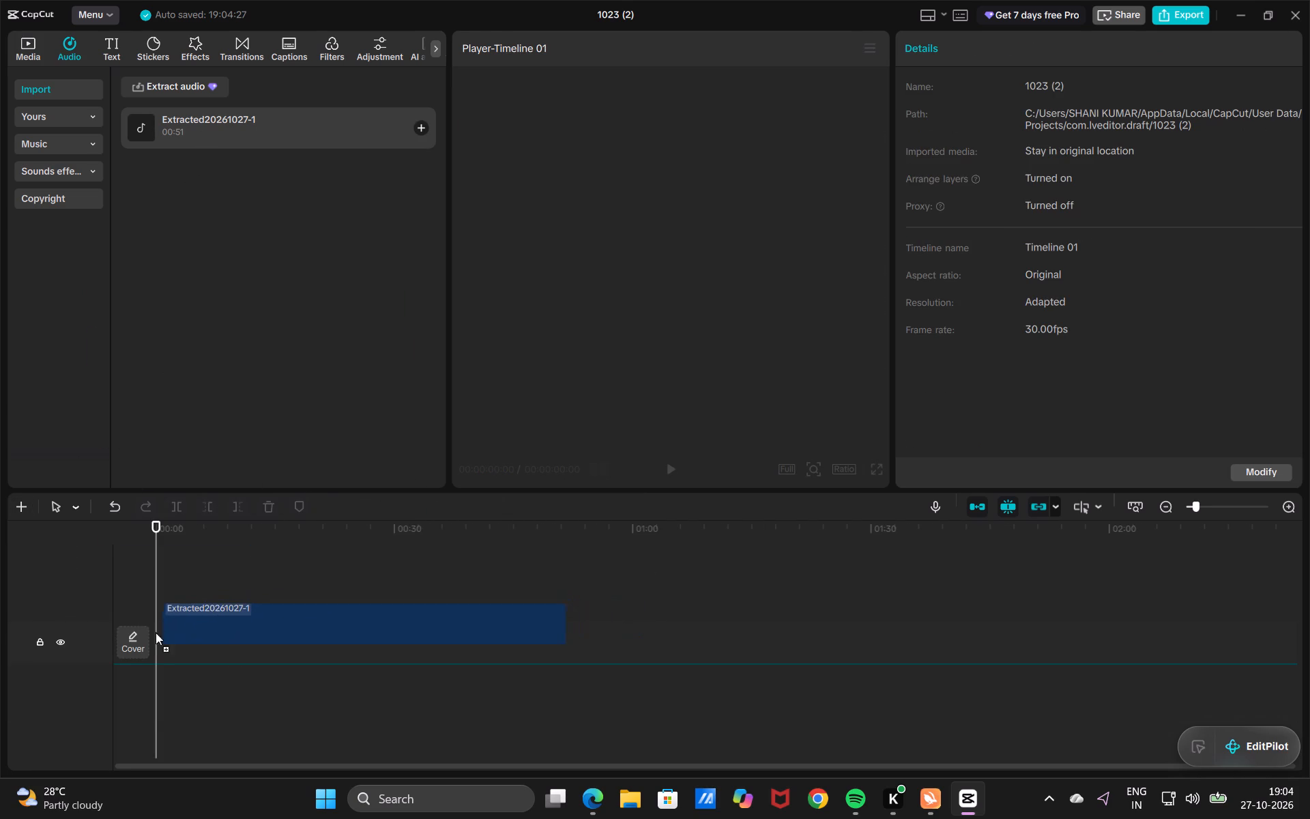
drag(156, 633, 146, 640)
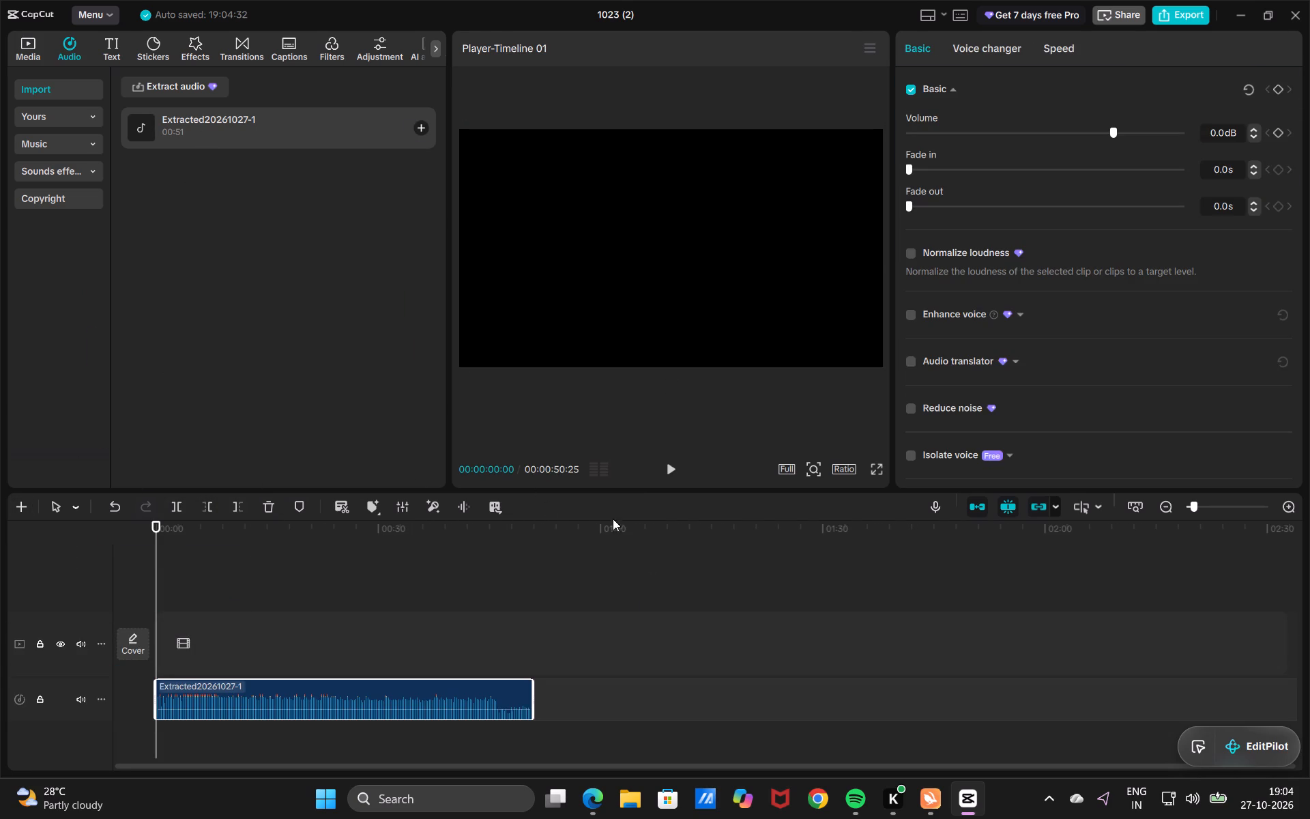
Play back the newly placed extracted audio from its start.
click(671, 477)
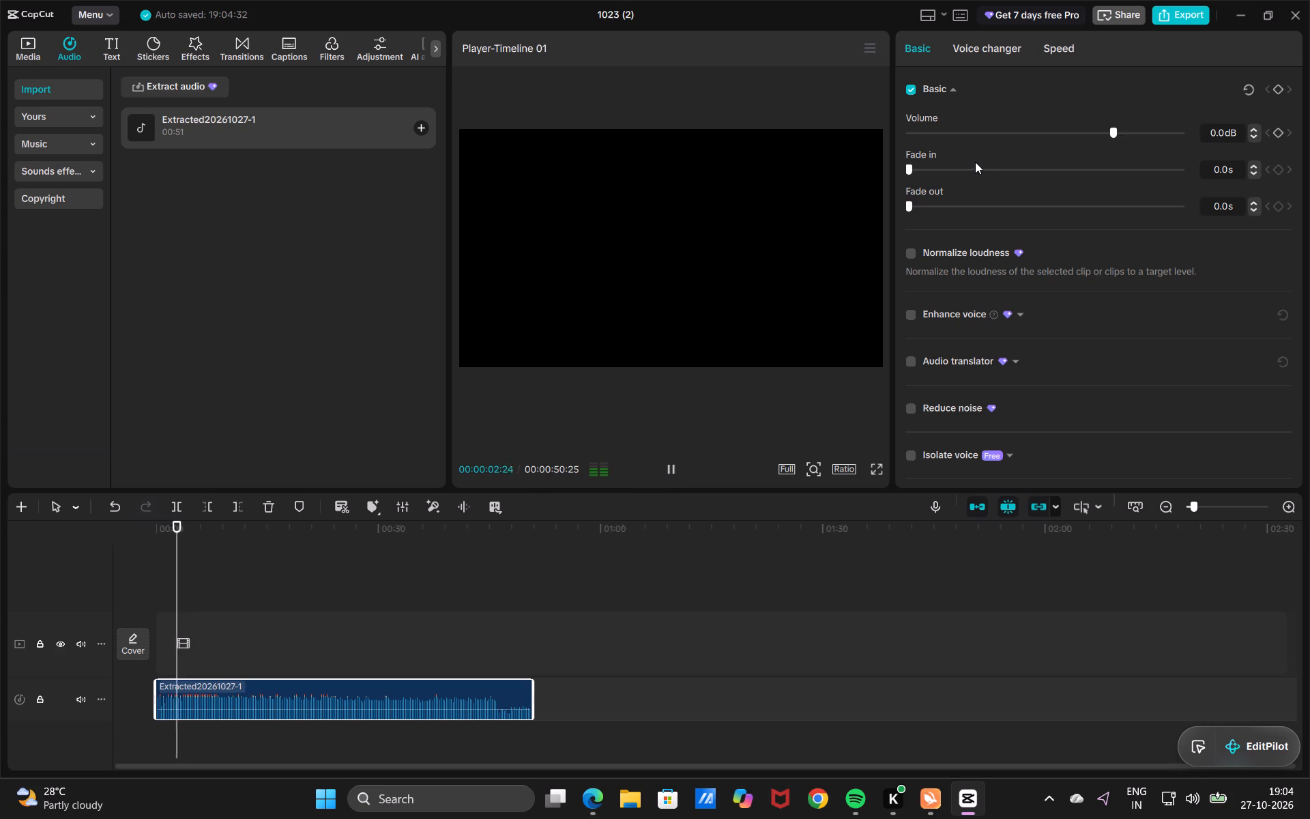
Look through the voice filters, voice characters and speech-to-song options offered for the audio clip.
click(987, 43)
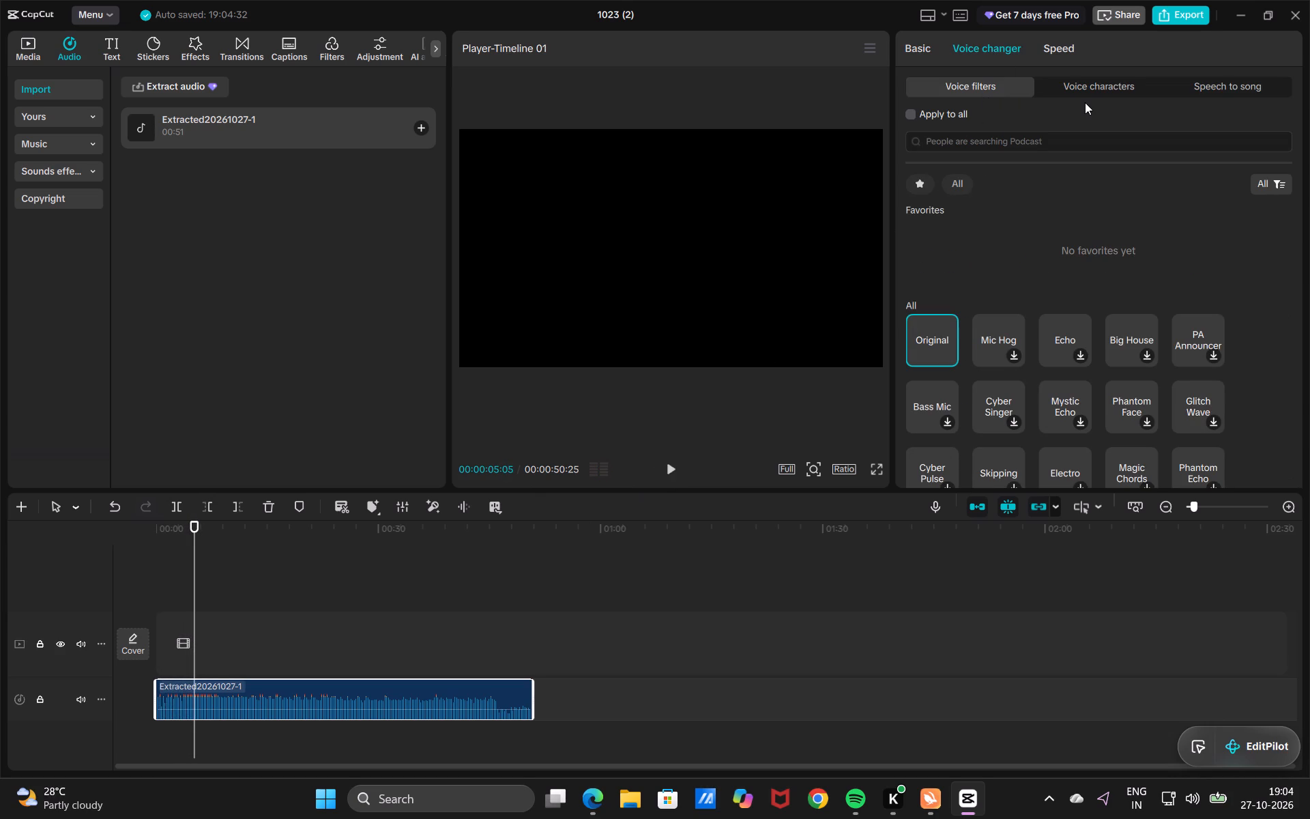
click(1094, 76)
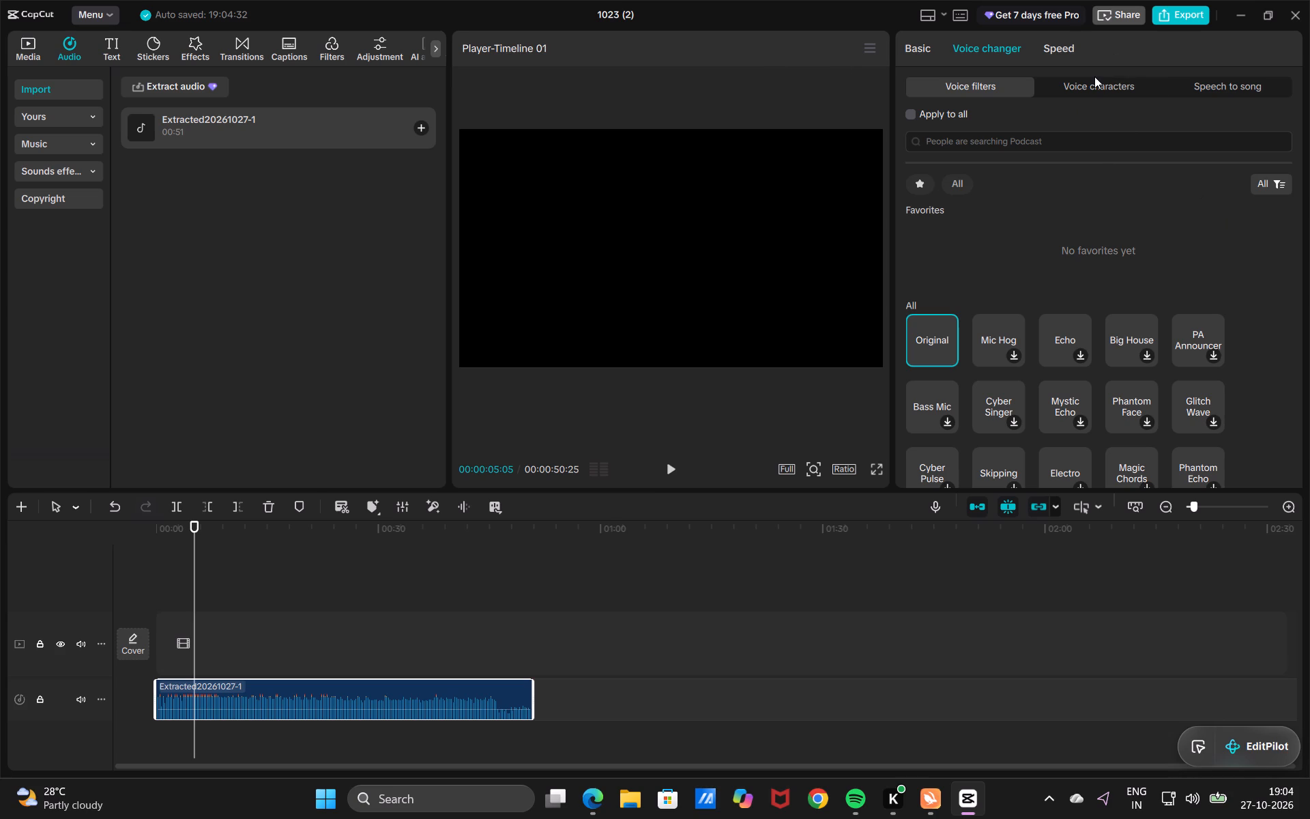
click(1093, 85)
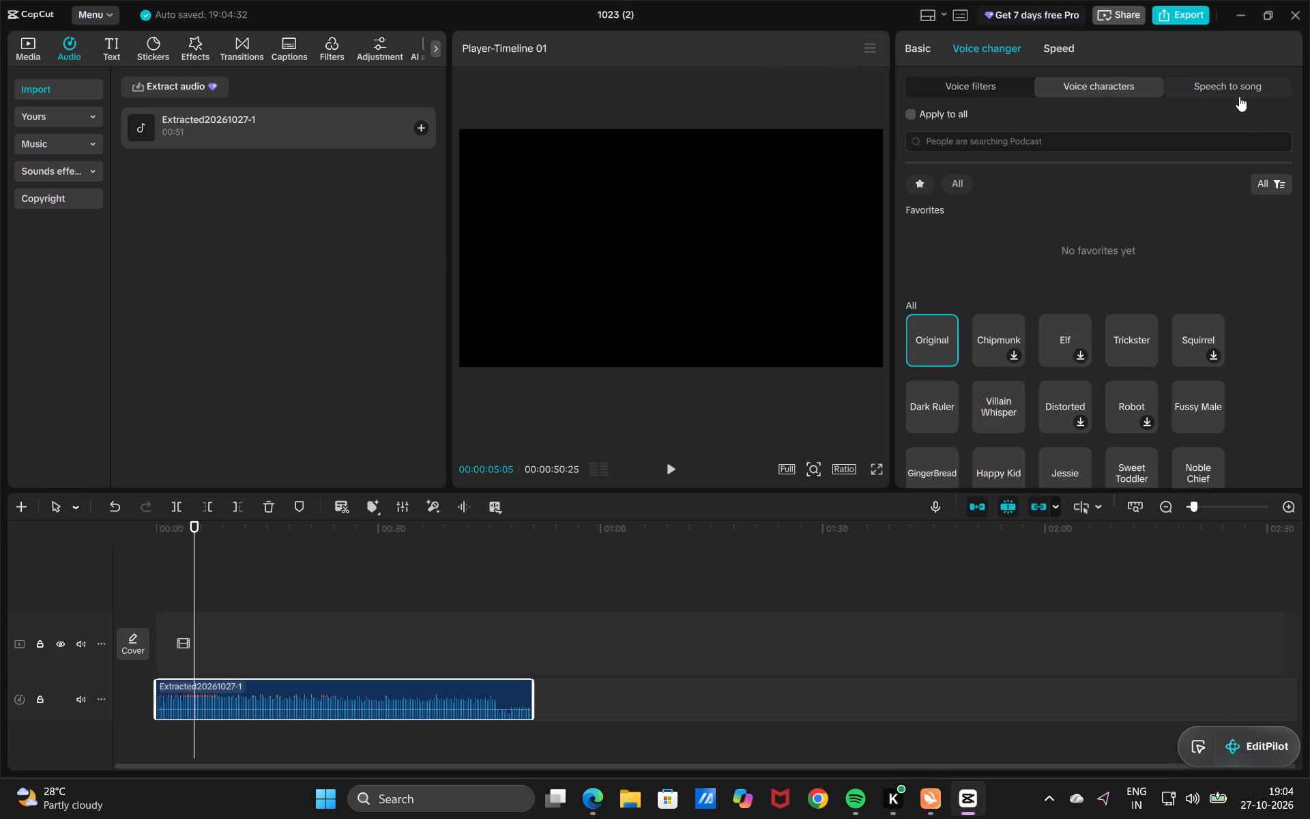
click(1236, 94)
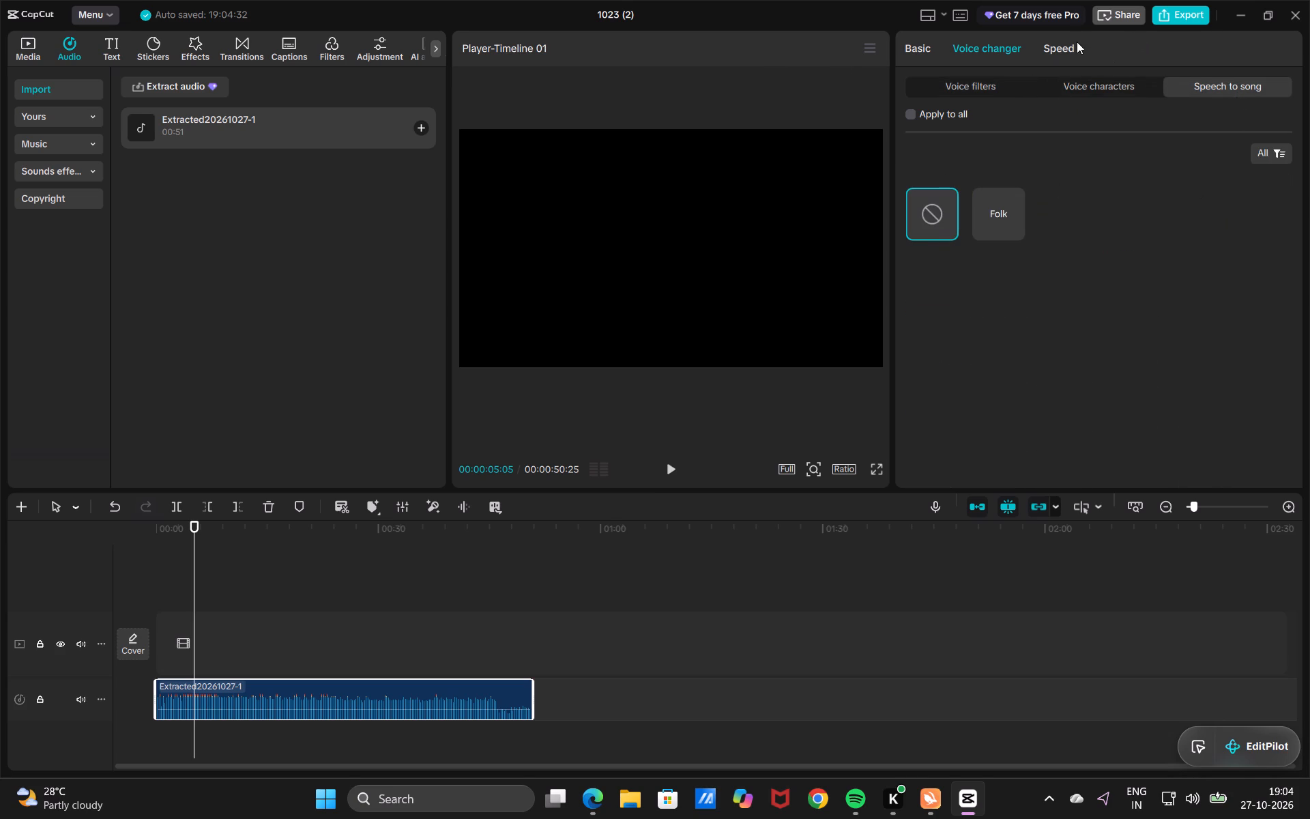
Adjust the extracted audio clip's speed, trying 6.83x, 1.38x and 0.25x before settling on 0.45x.
click(1063, 46)
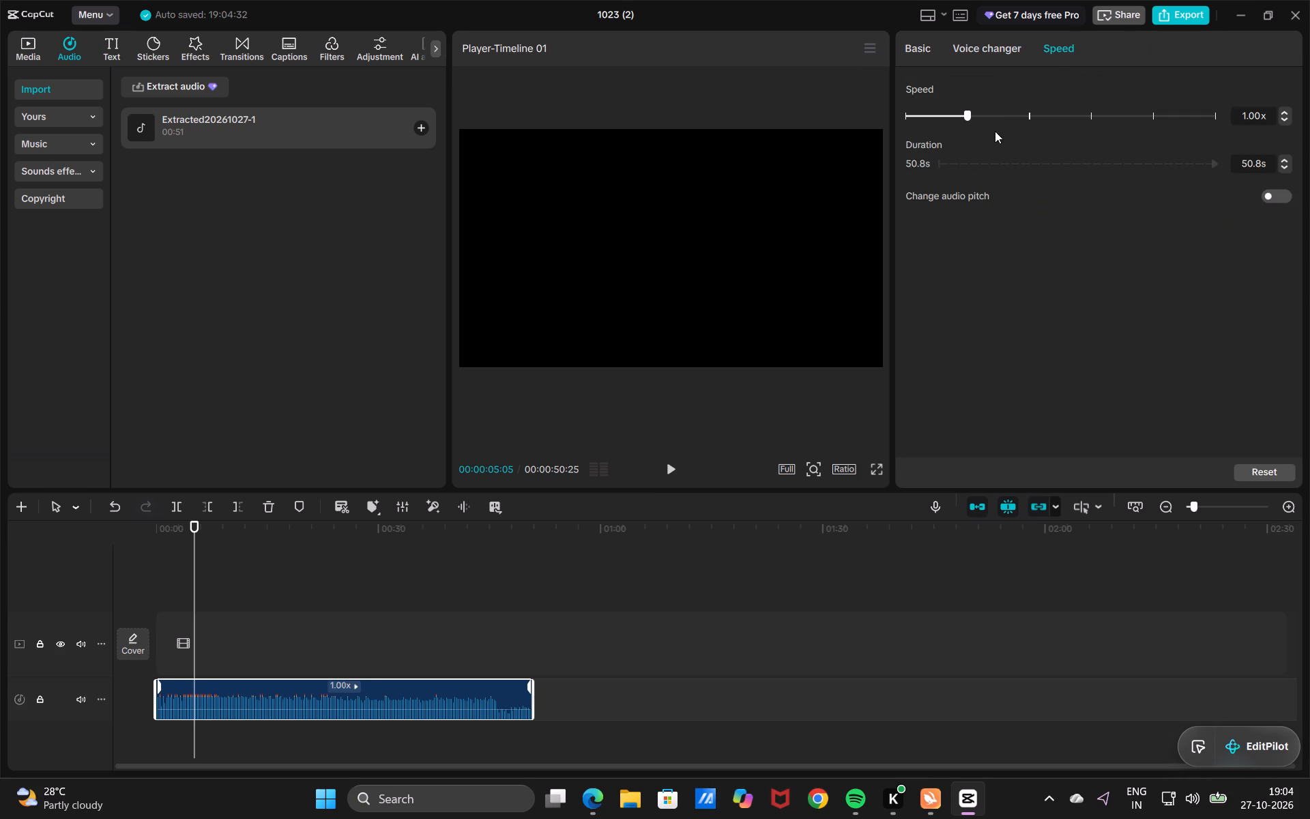
drag(969, 112, 1114, 151)
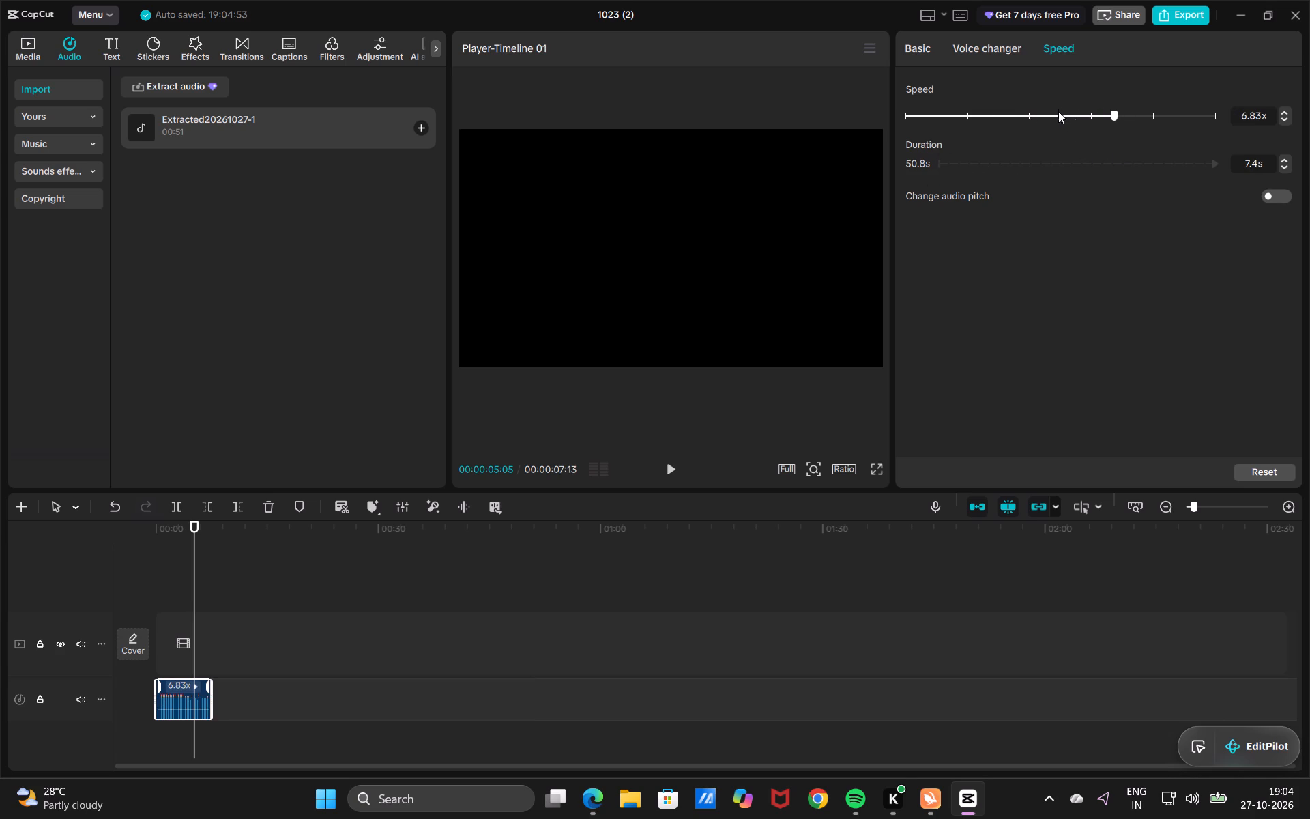
drag(1109, 111, 991, 147)
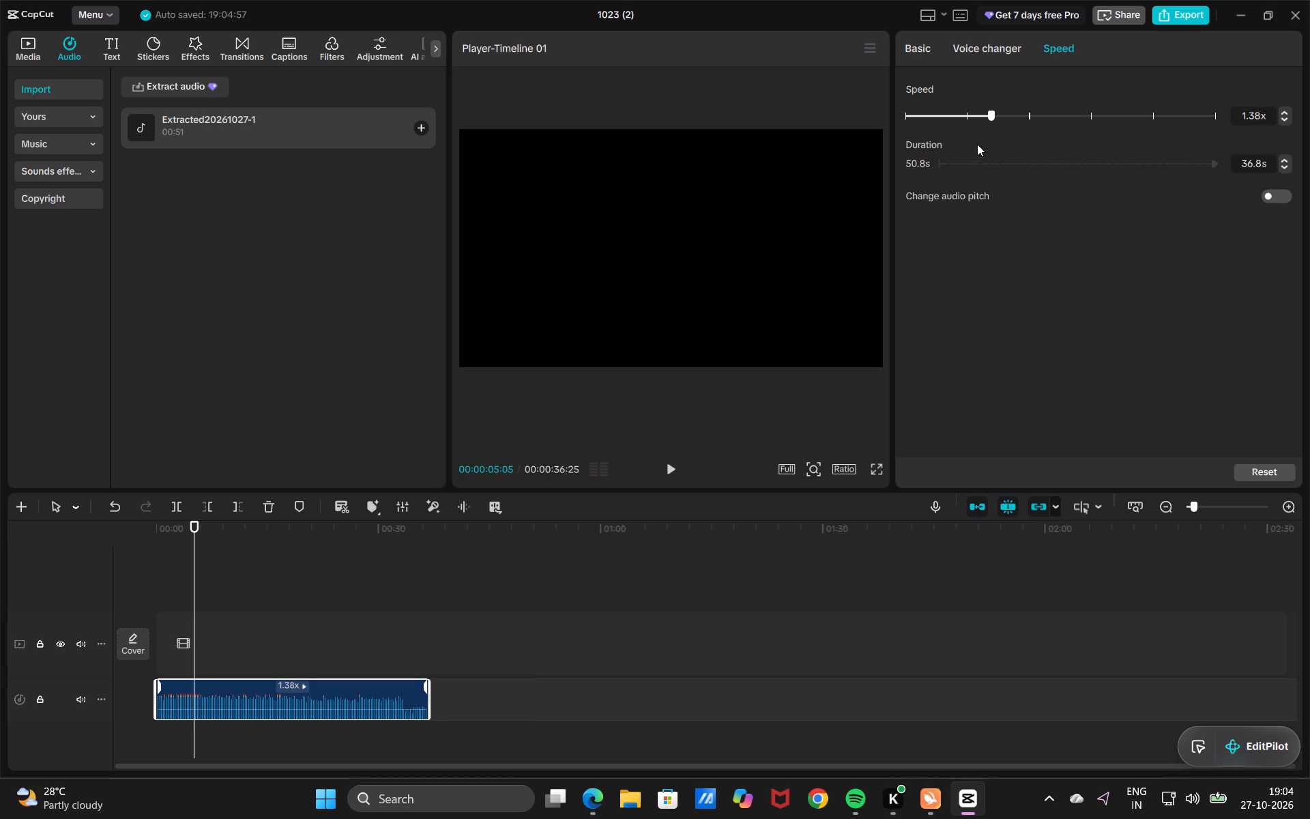
drag(993, 111, 974, 117)
drag(974, 117, 916, 139)
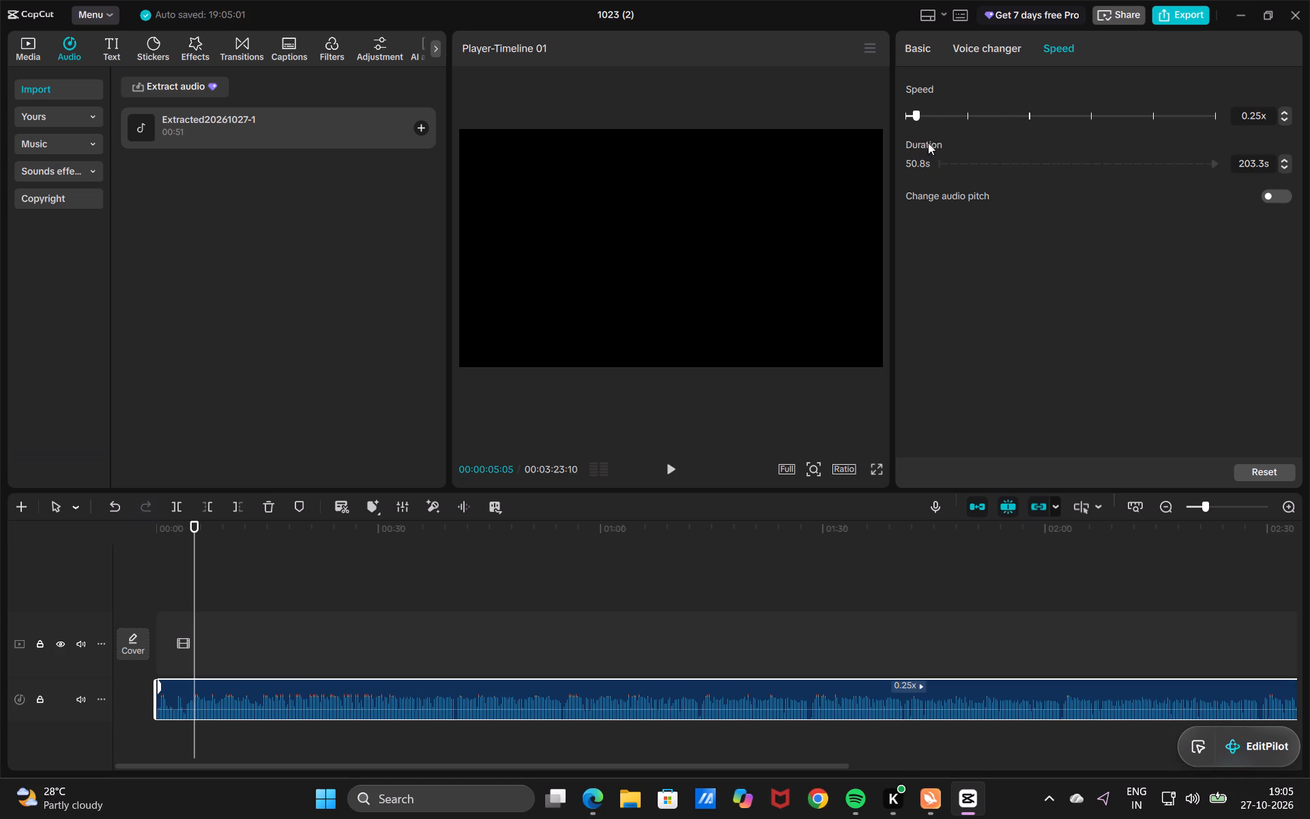
drag(914, 112, 930, 118)
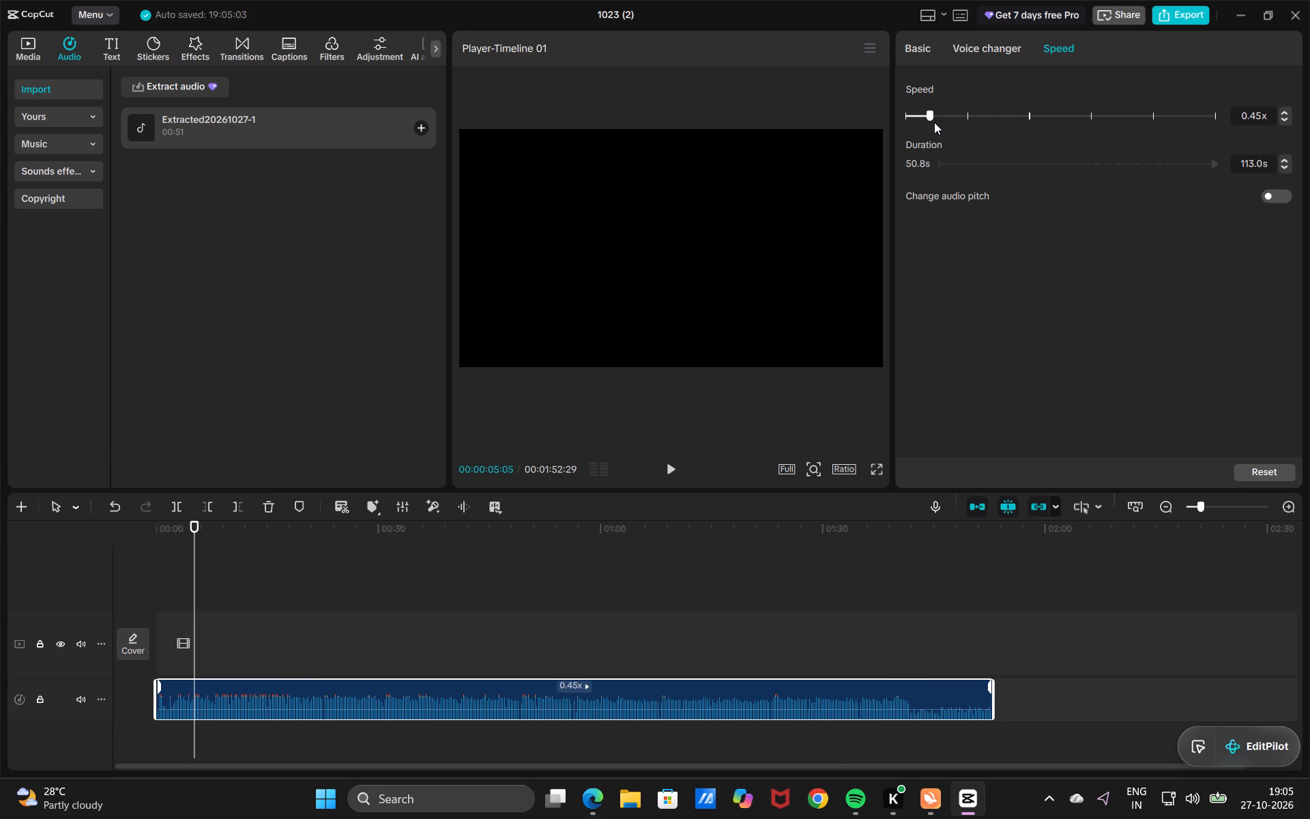
drag(932, 167, 972, 172)
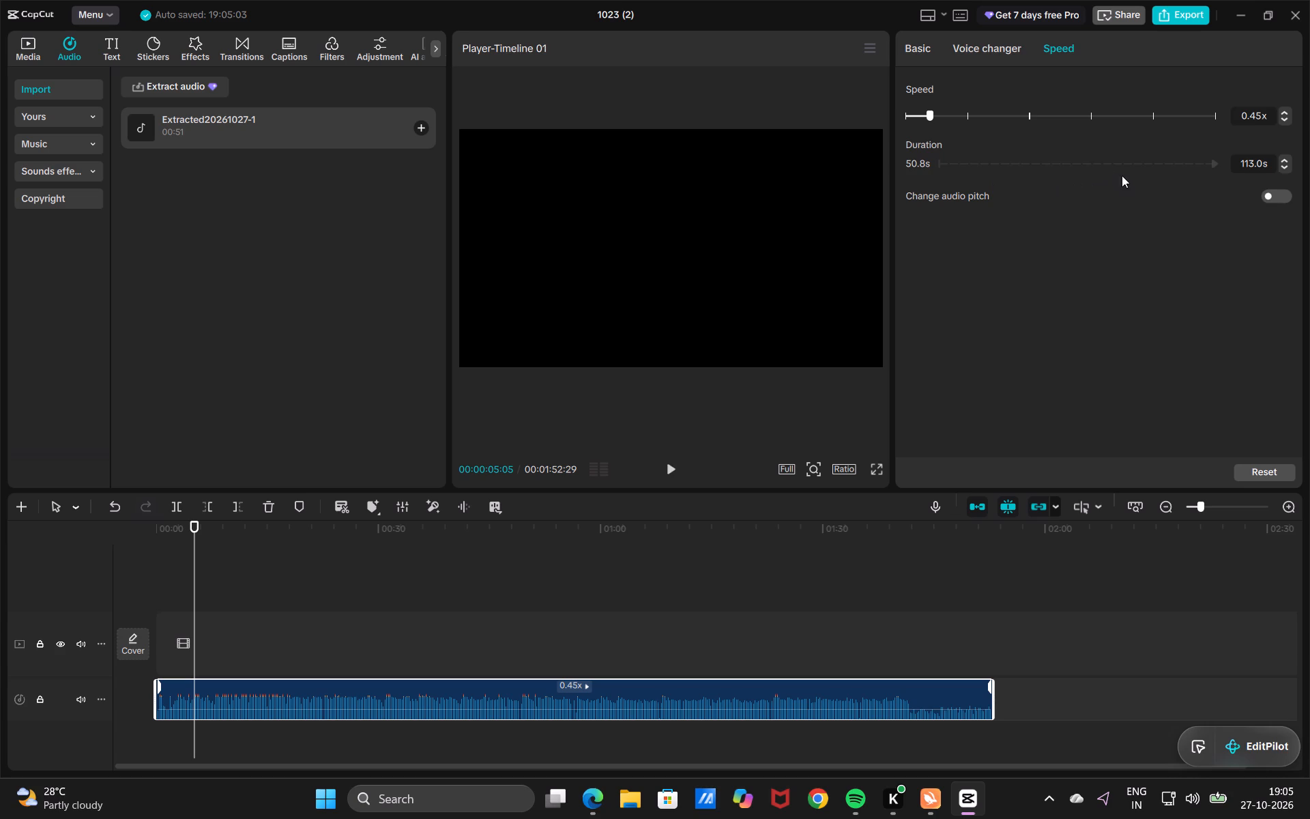